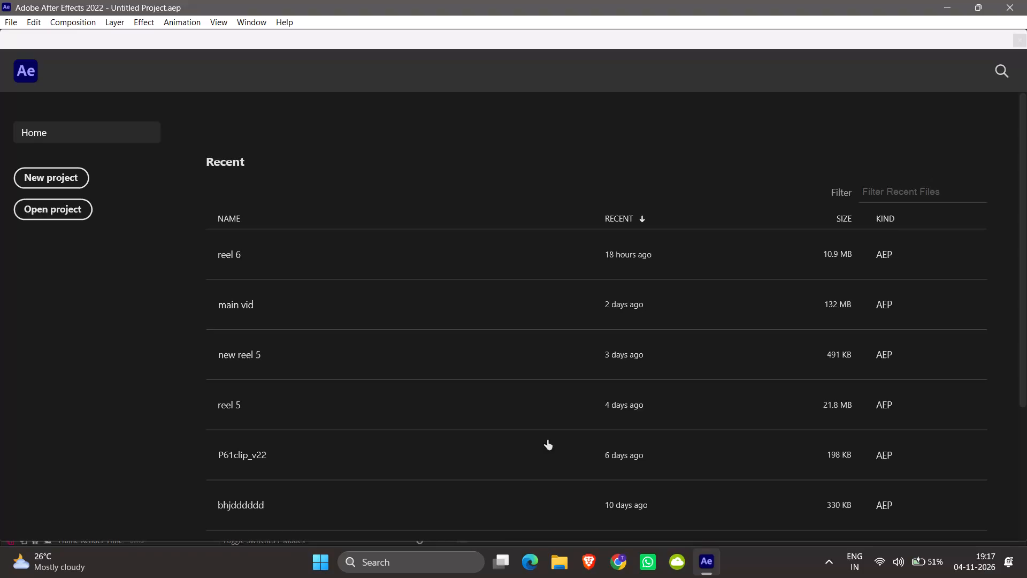
Open the recent project "reel 6".
click(377, 241)
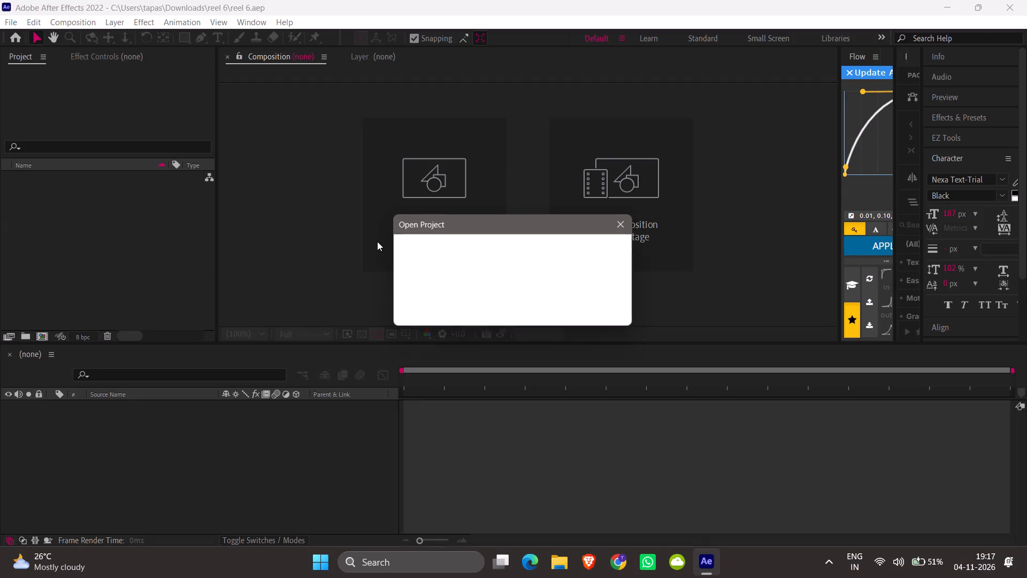
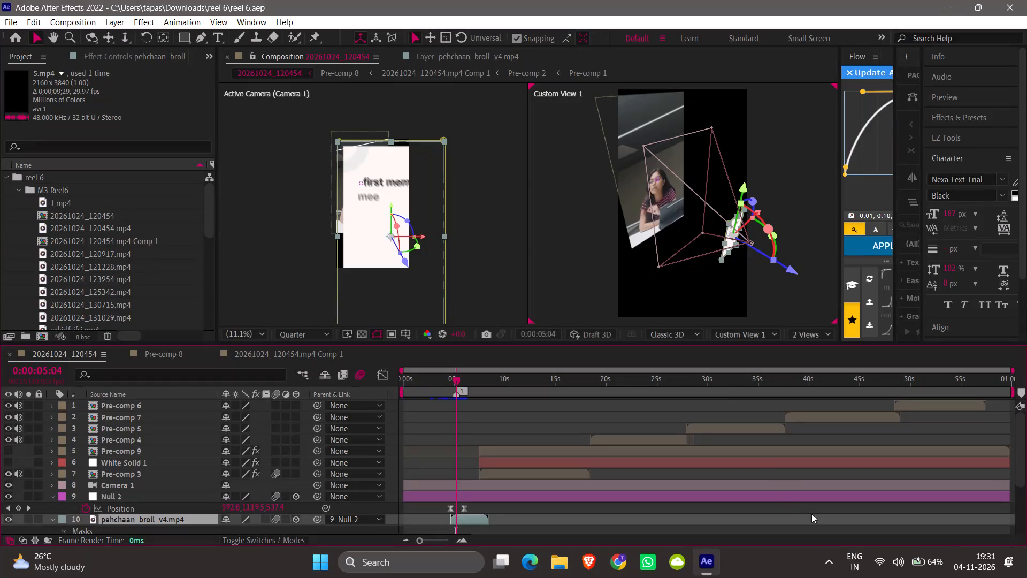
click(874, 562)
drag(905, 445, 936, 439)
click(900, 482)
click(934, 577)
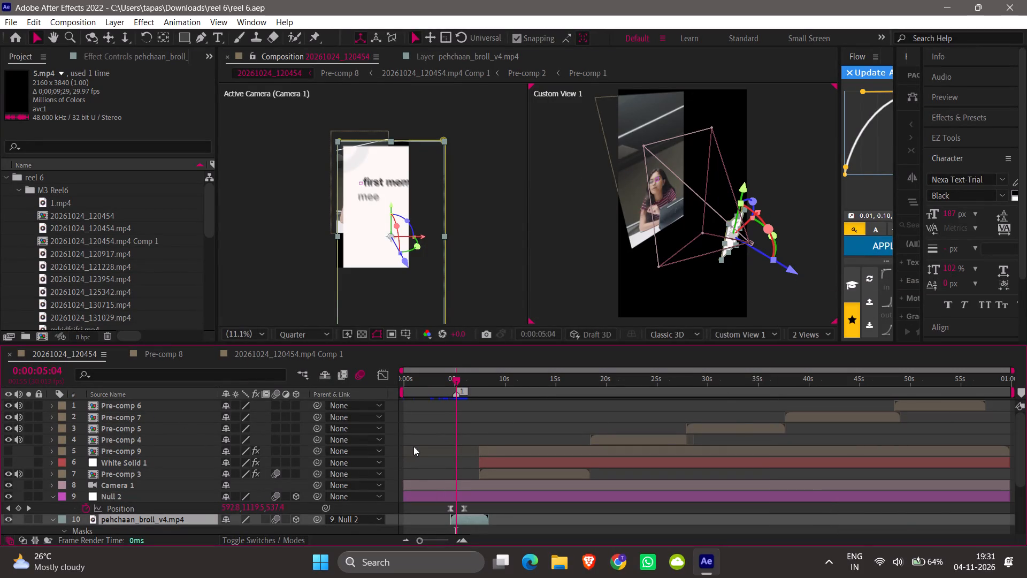
Preview and scrub the Null 2 position move between its two keyframes to examine the transition into the b-roll clip.
click(34, 508)
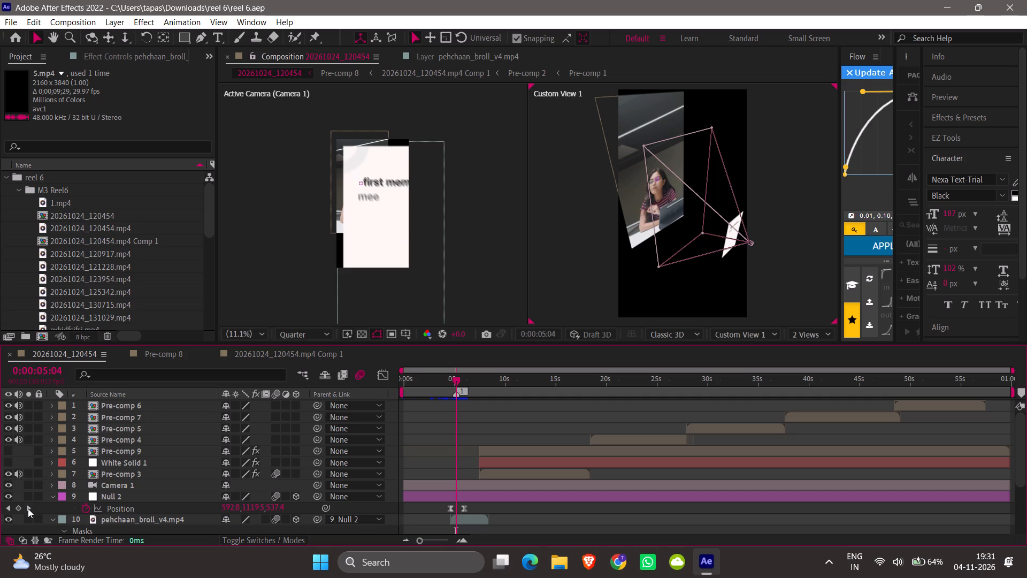
click(29, 508)
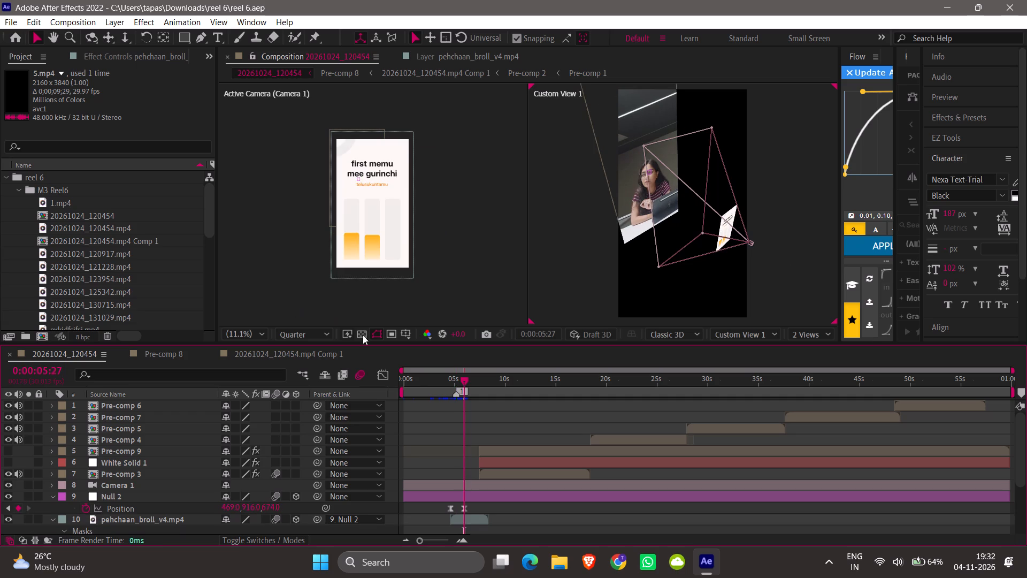
click(8, 506)
key(space)
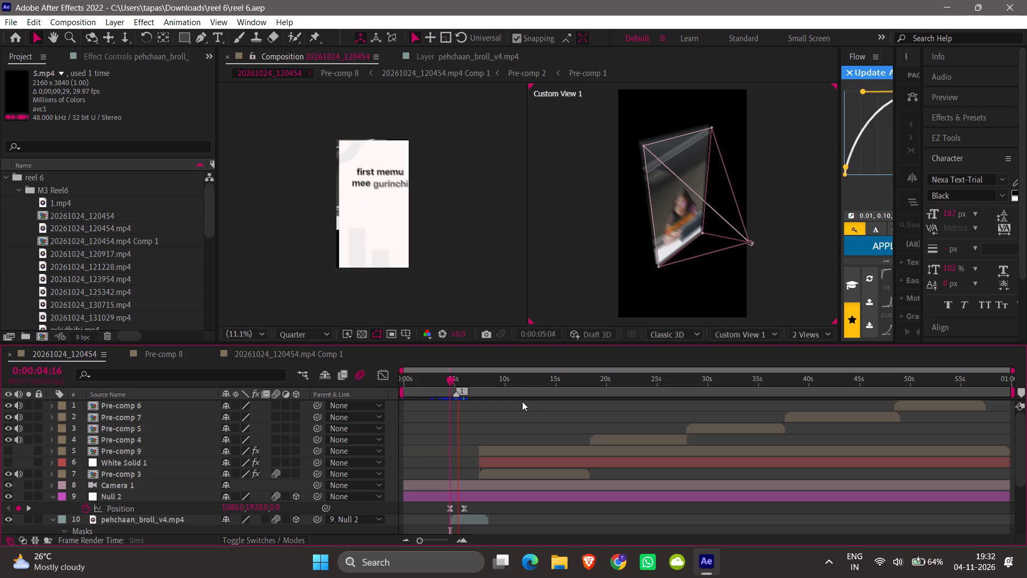
click(420, 388)
key(space)
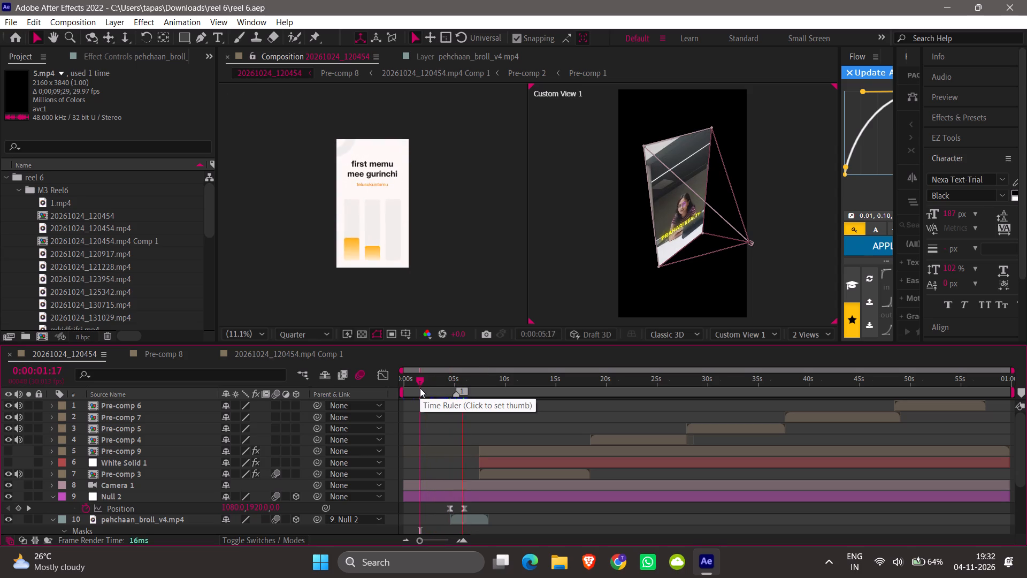
drag(420, 388, 448, 433)
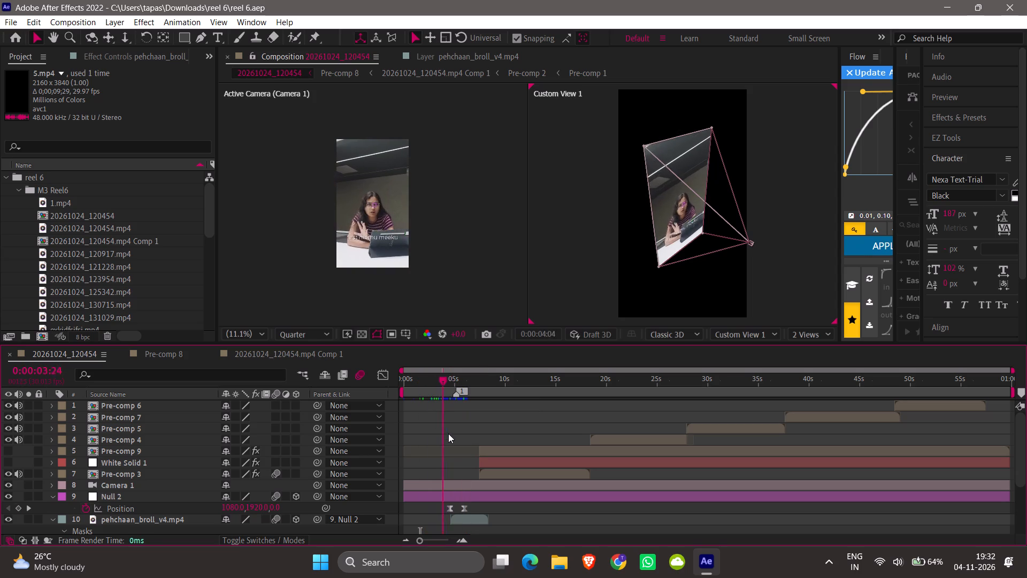
drag(448, 433, 451, 455)
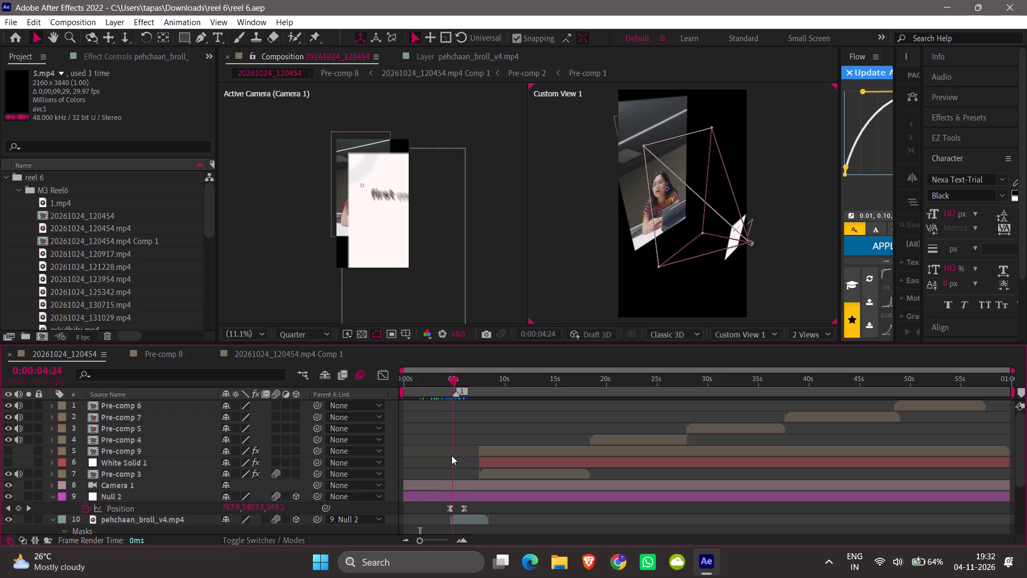
drag(451, 455, 456, 451)
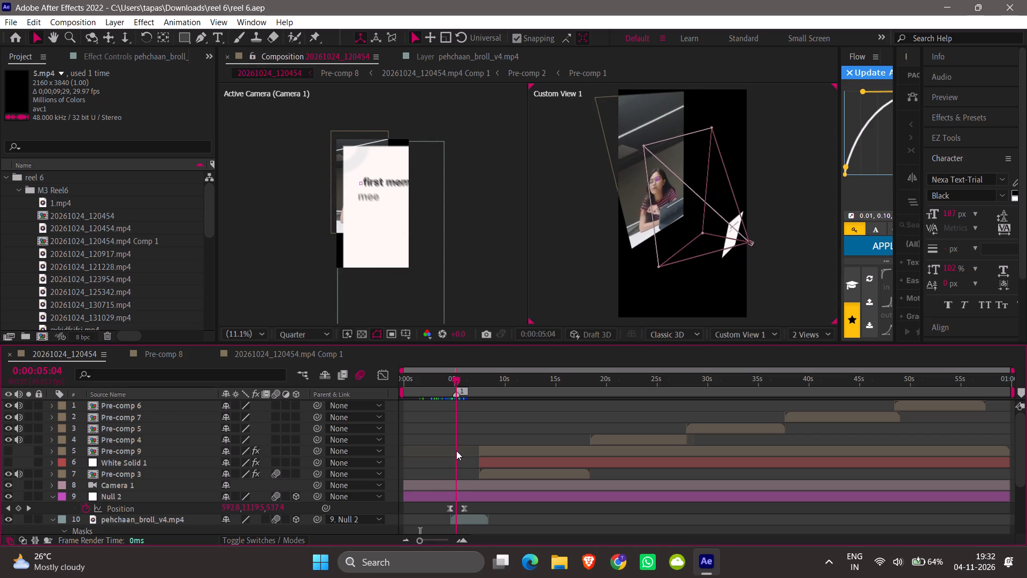
drag(456, 451, 456, 450)
Reveal Null 2's Scale alongside Position and add 100% Scale keyframes at both Position keyframes, 0:00:04:16 and 0:00:05:27.
scroll(456, 518, down, 4)
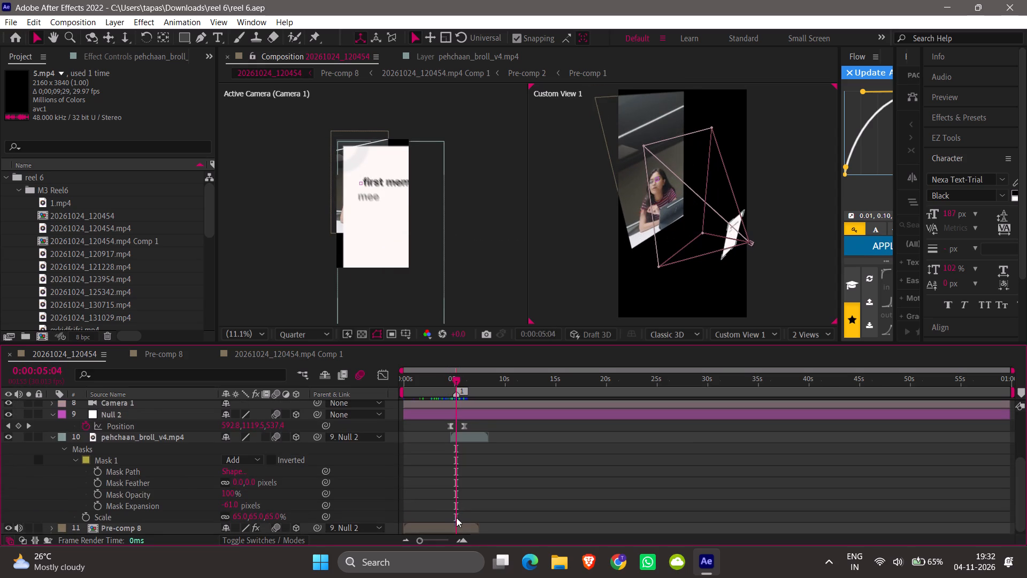
click(446, 416)
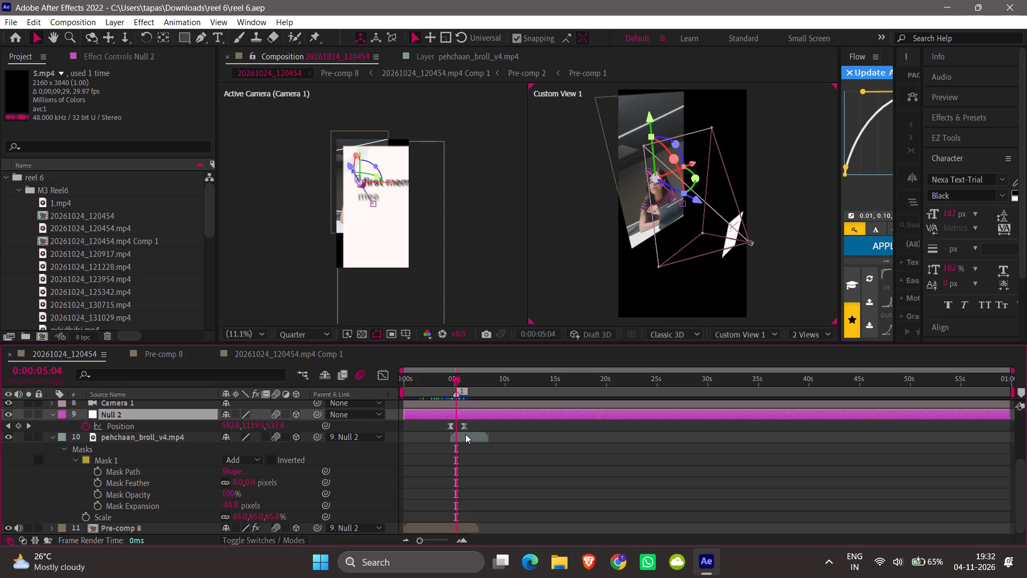
key(s)
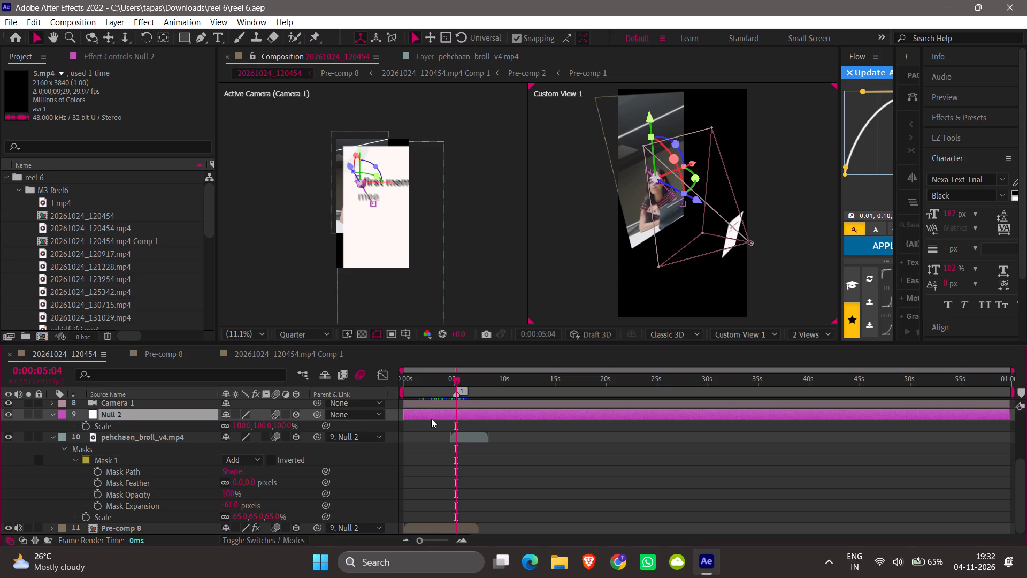
key(p)
key(shift+s)
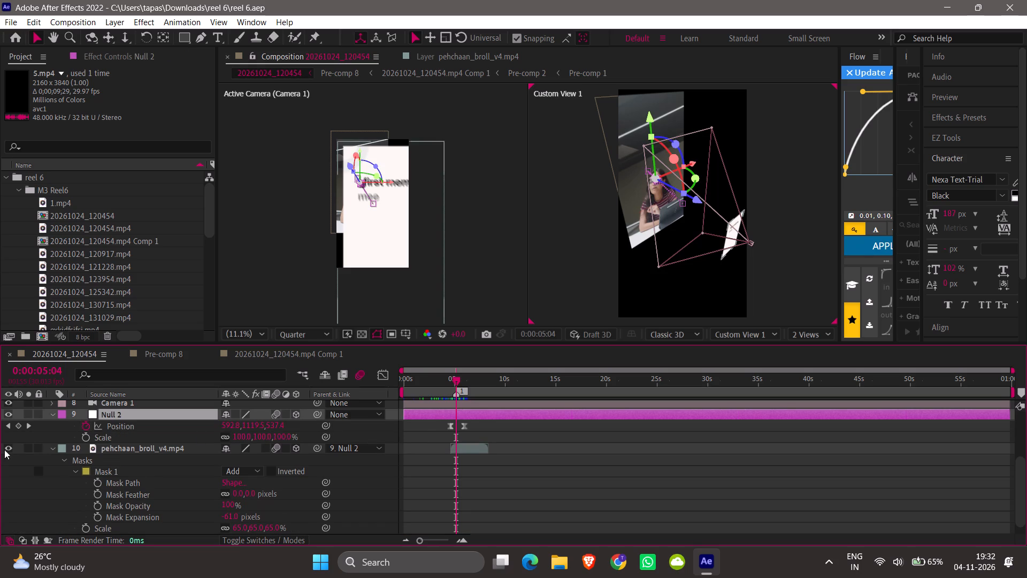
click(8, 429)
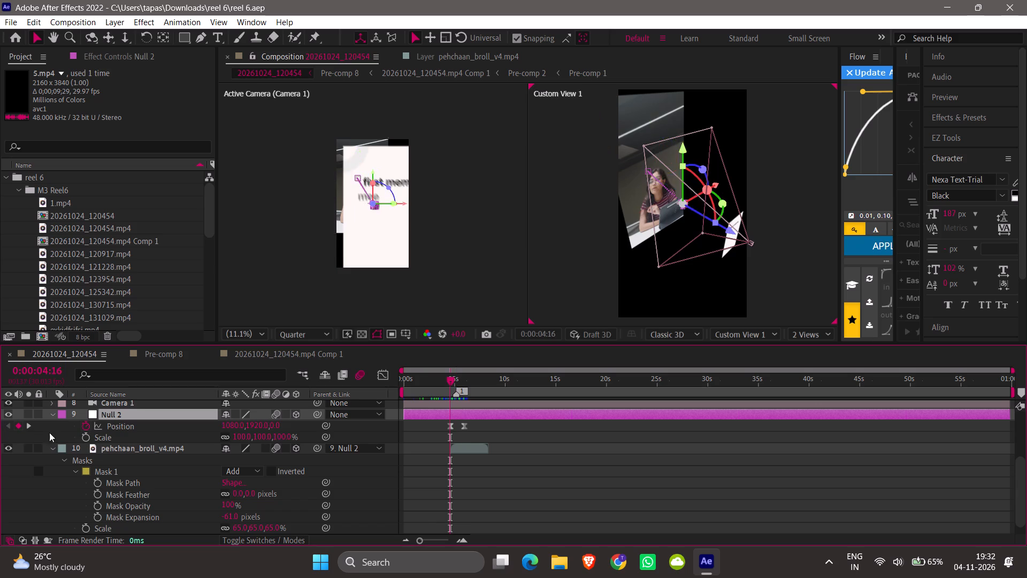
click(87, 444)
click(88, 440)
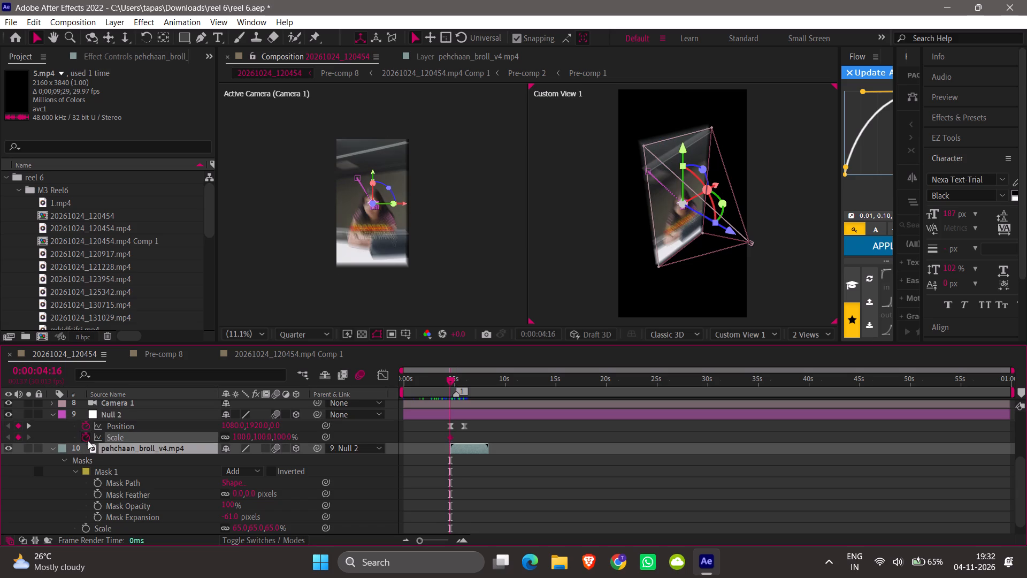
click(26, 426)
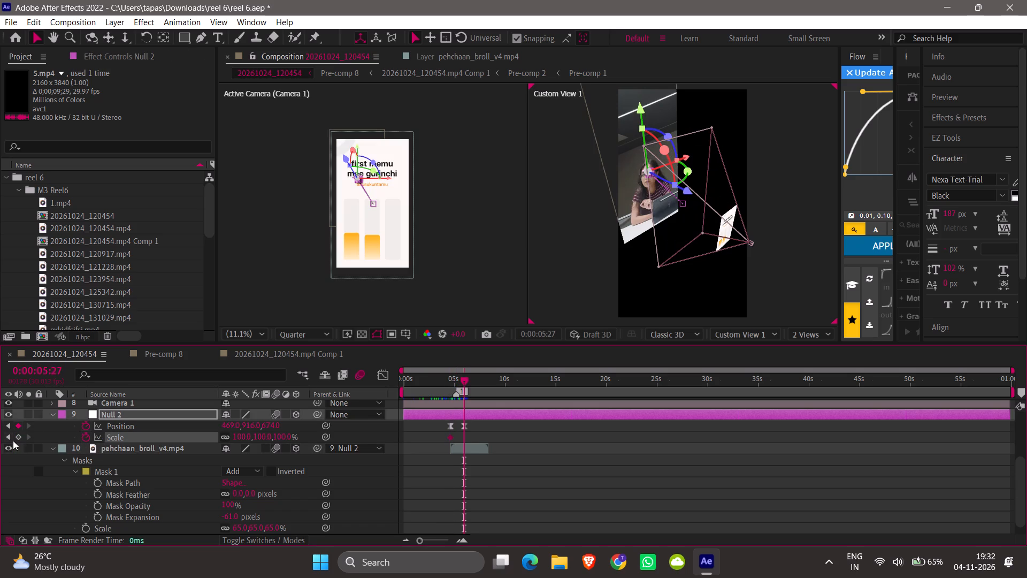
click(18, 437)
click(10, 437)
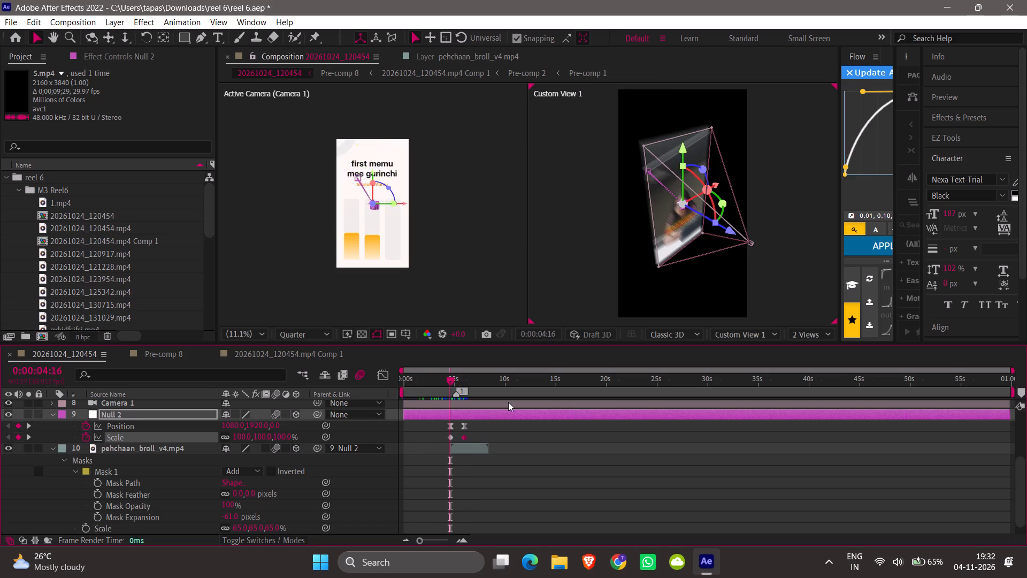
Go to marker 1's time and keyframe Null 2's Scale at 70% there, trying 50% first.
right_click(457, 393)
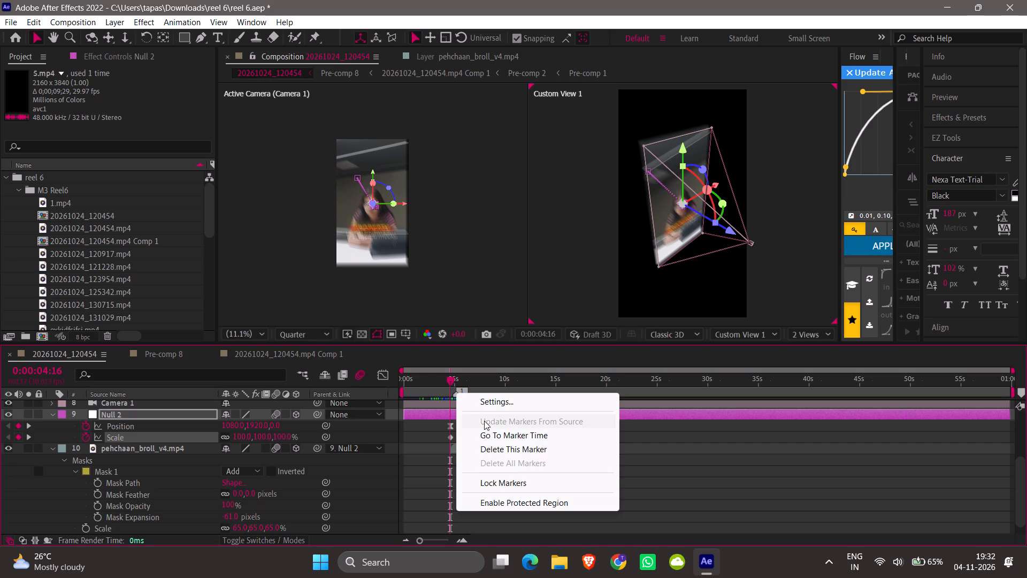
click(492, 437)
drag(285, 439, 259, 432)
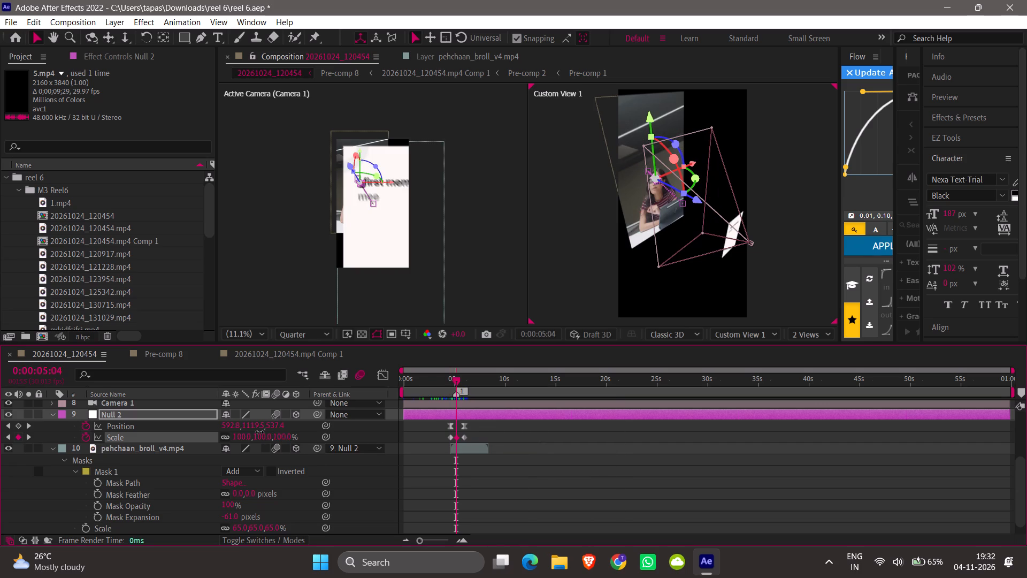
drag(259, 432, 264, 429)
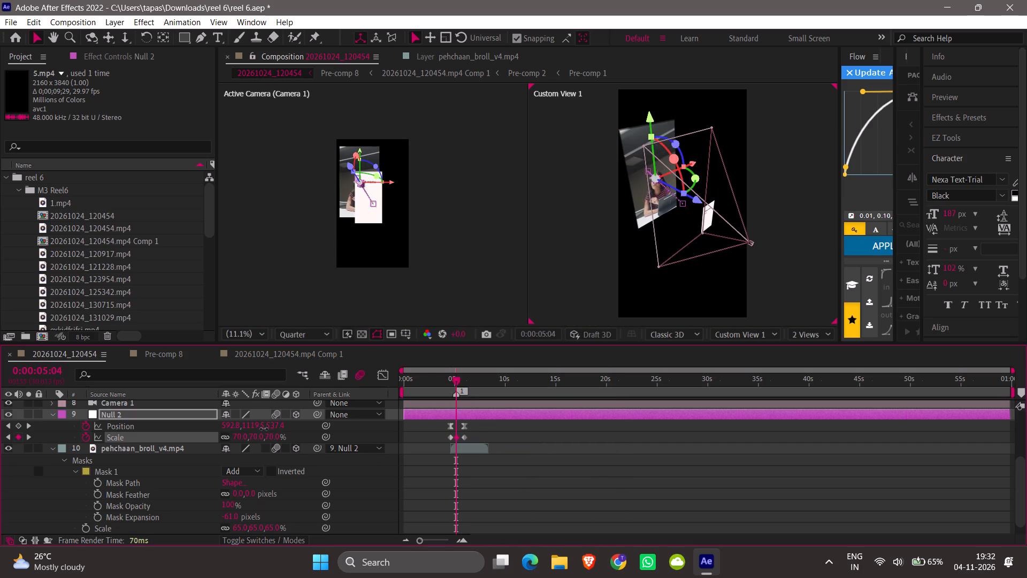
drag(264, 429, 267, 424)
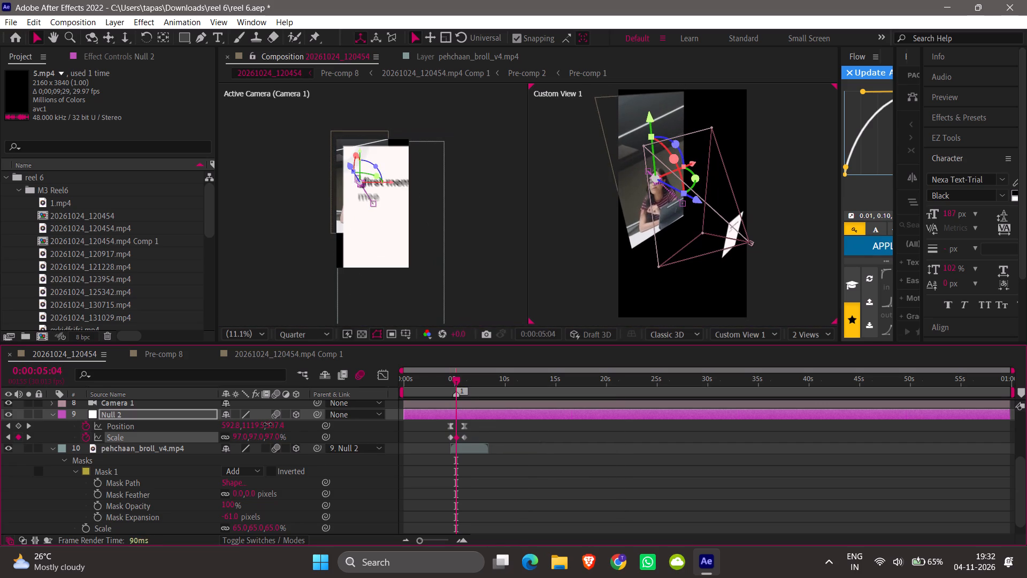
drag(267, 424, 262, 421)
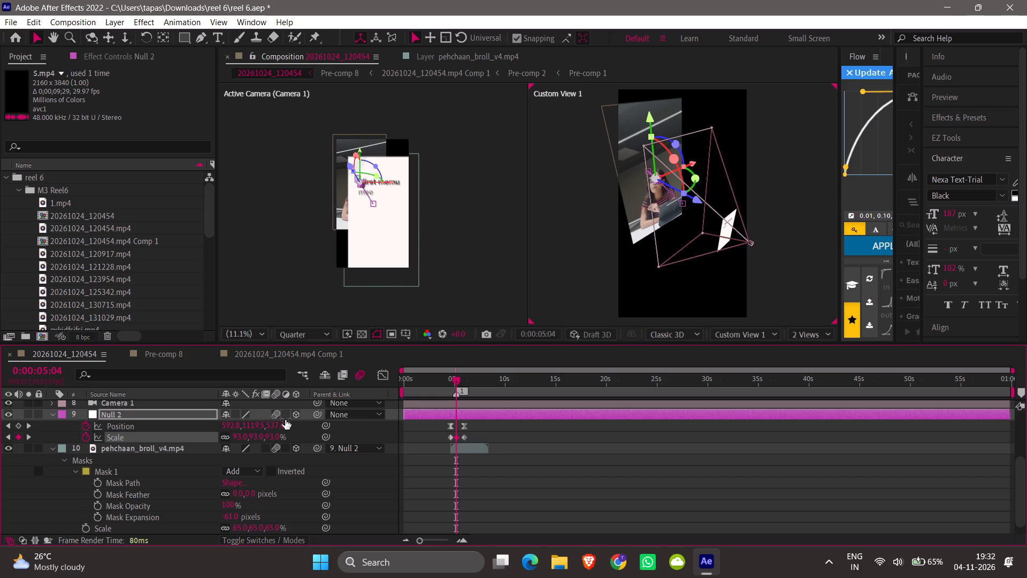
click(266, 436)
text(50)
key(Return)
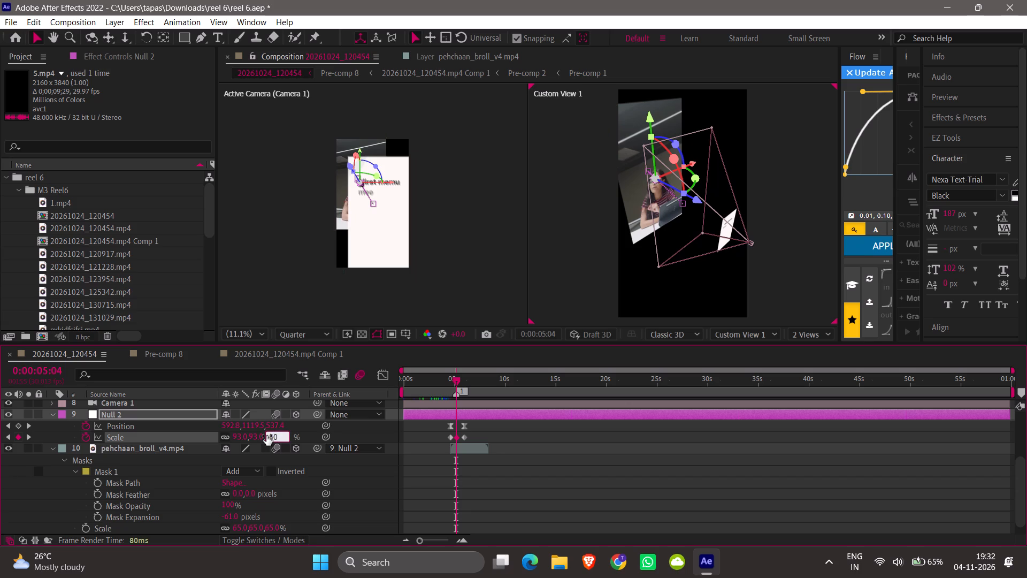
click(277, 438)
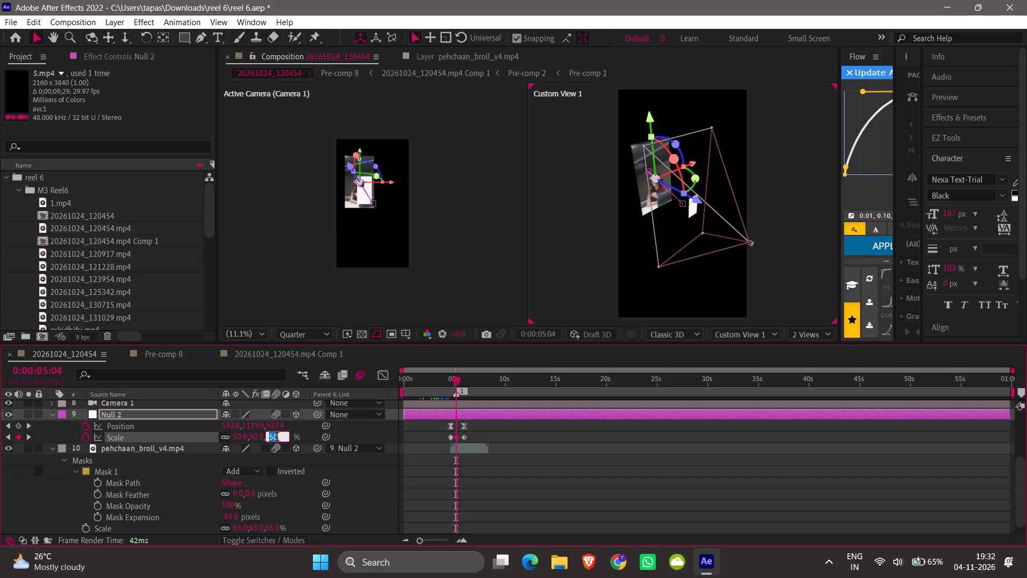
text(70)
key(Return)
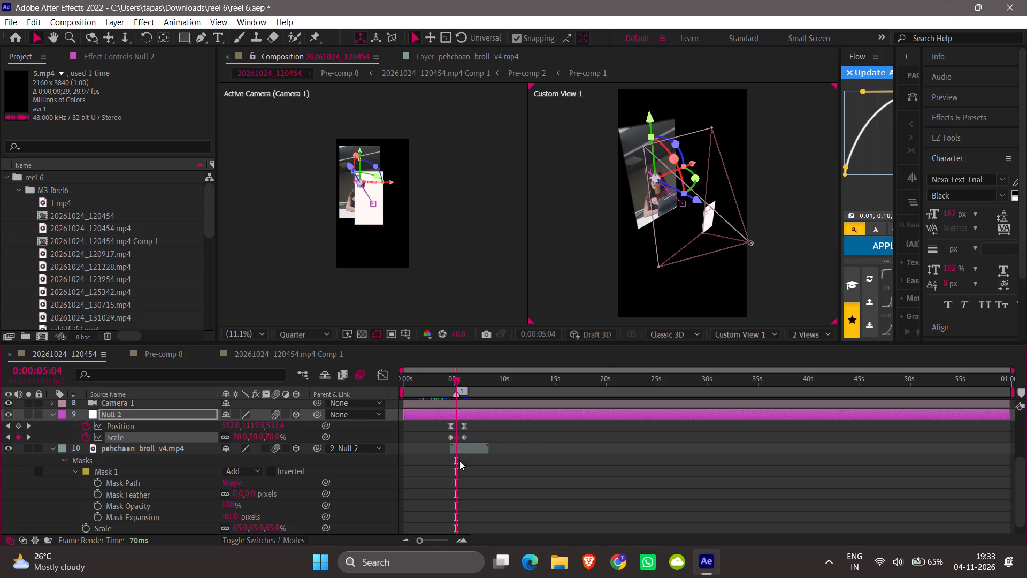
Shift the pehchaan_broll_v4.mp4 clip slightly earlier and align Null 2's first Position and Scale keyframes with the clip's start.
click(439, 536)
click(439, 537)
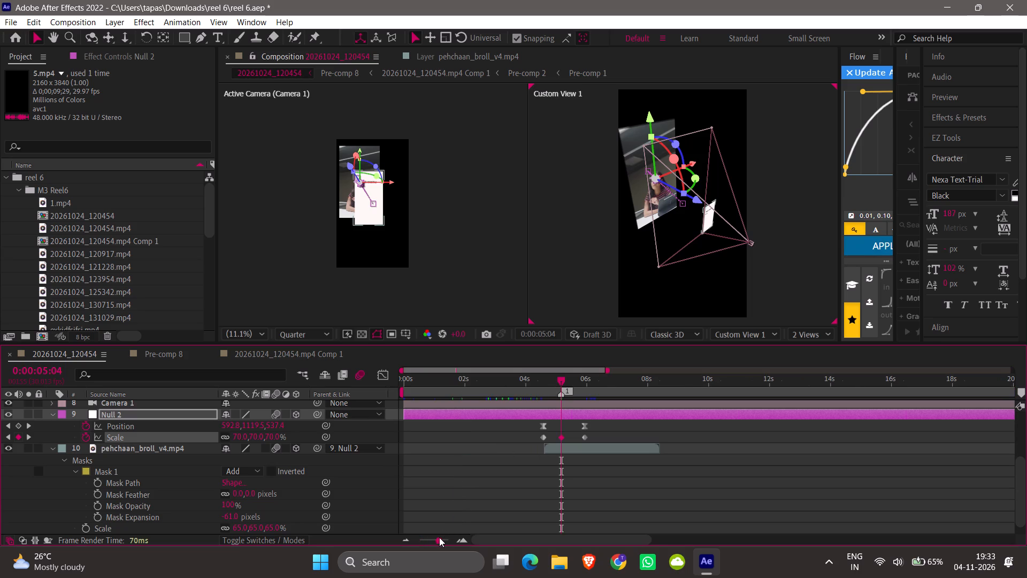
click(565, 448)
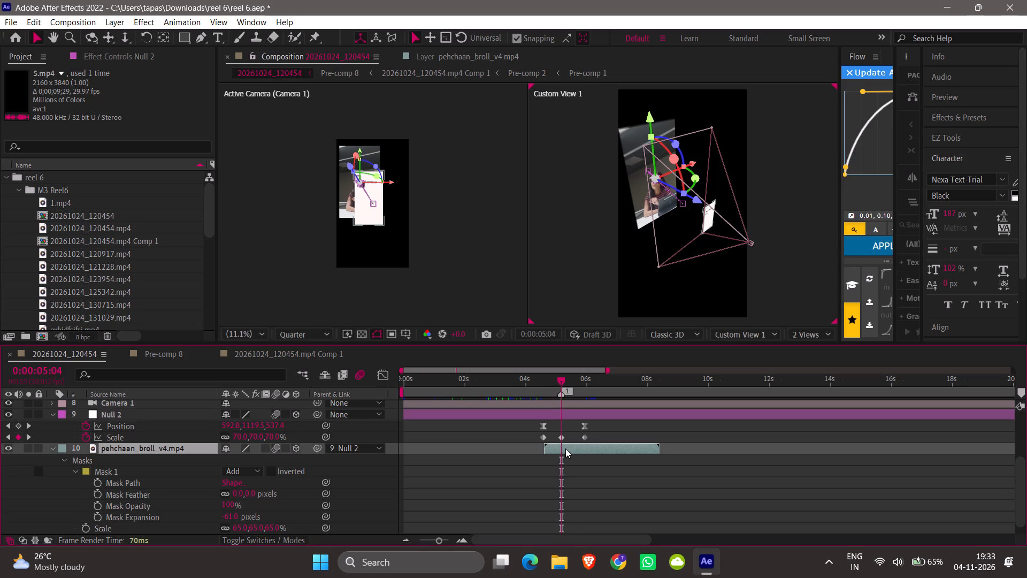
drag(537, 425, 543, 437)
drag(543, 437, 539, 439)
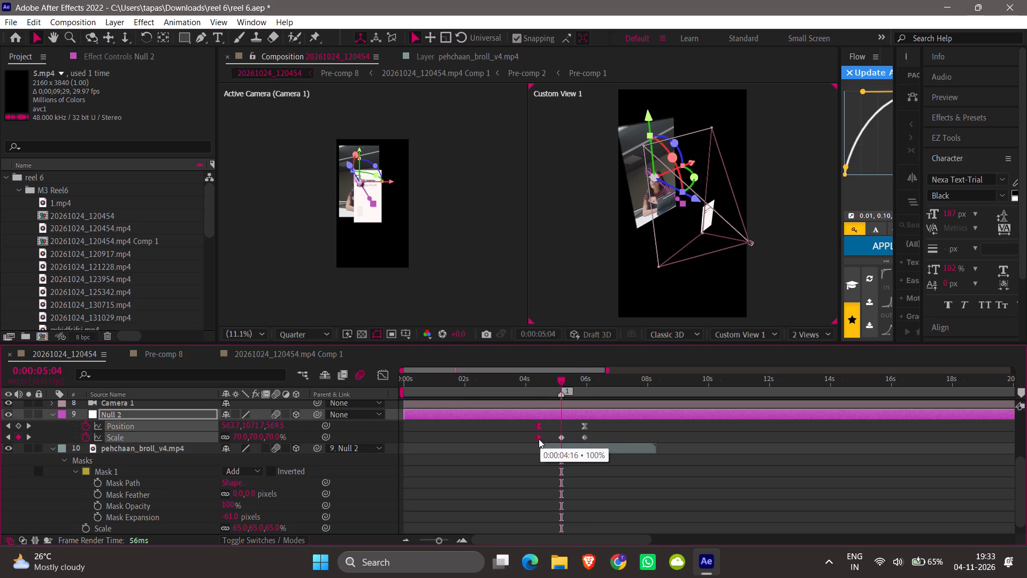
click(454, 544)
double_click(456, 543)
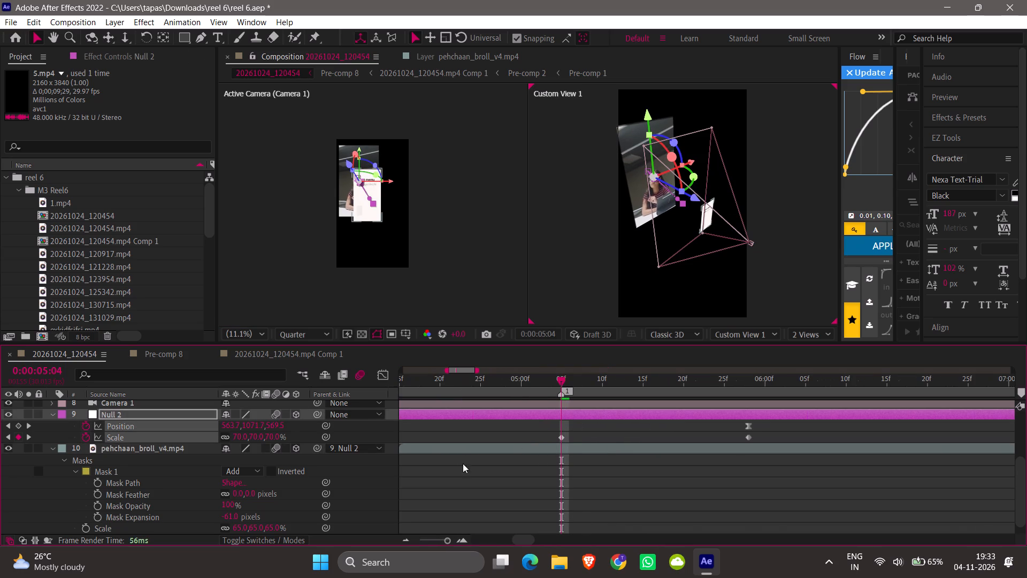
click(404, 537)
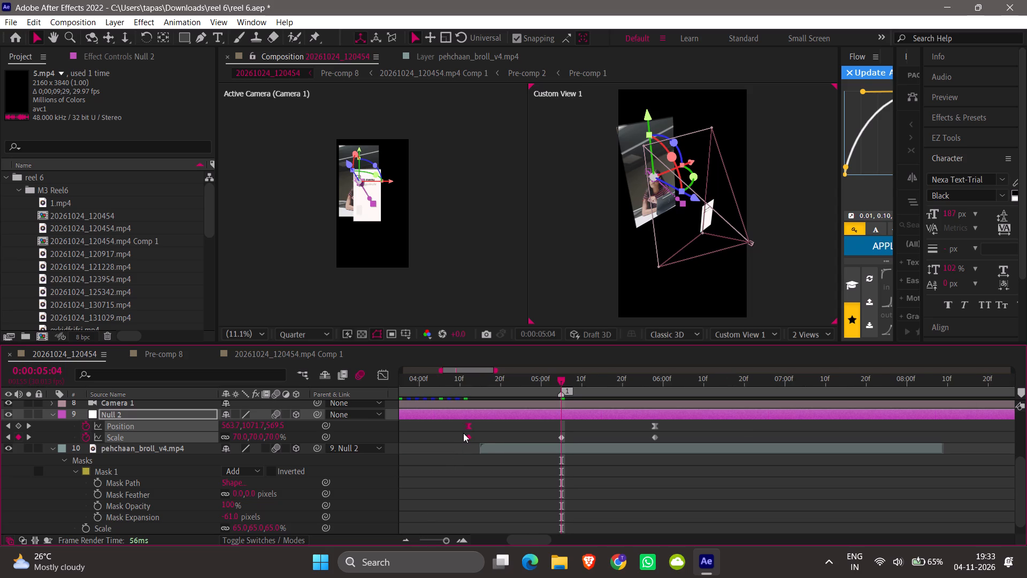
drag(466, 437, 477, 445)
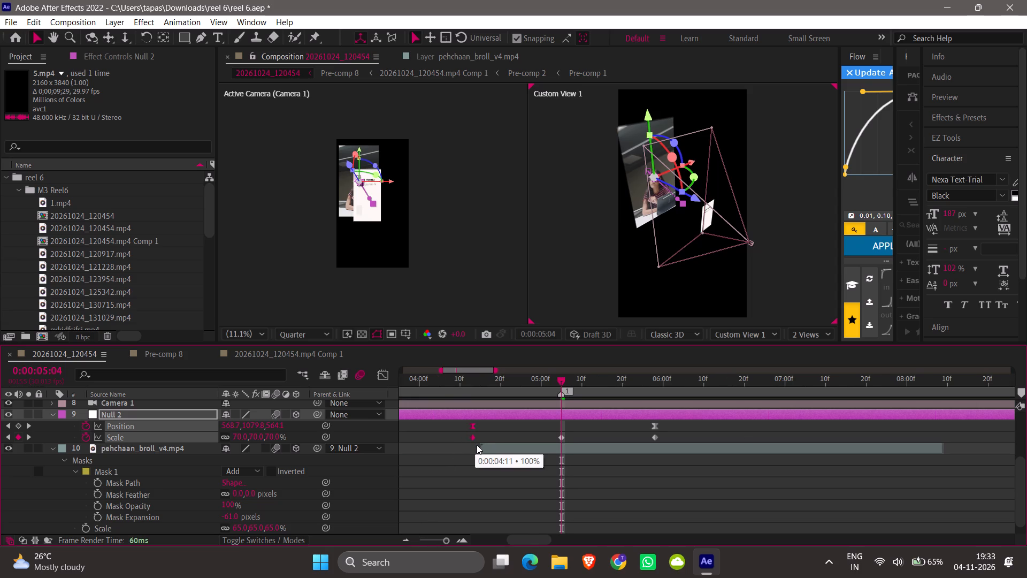
drag(477, 445, 479, 446)
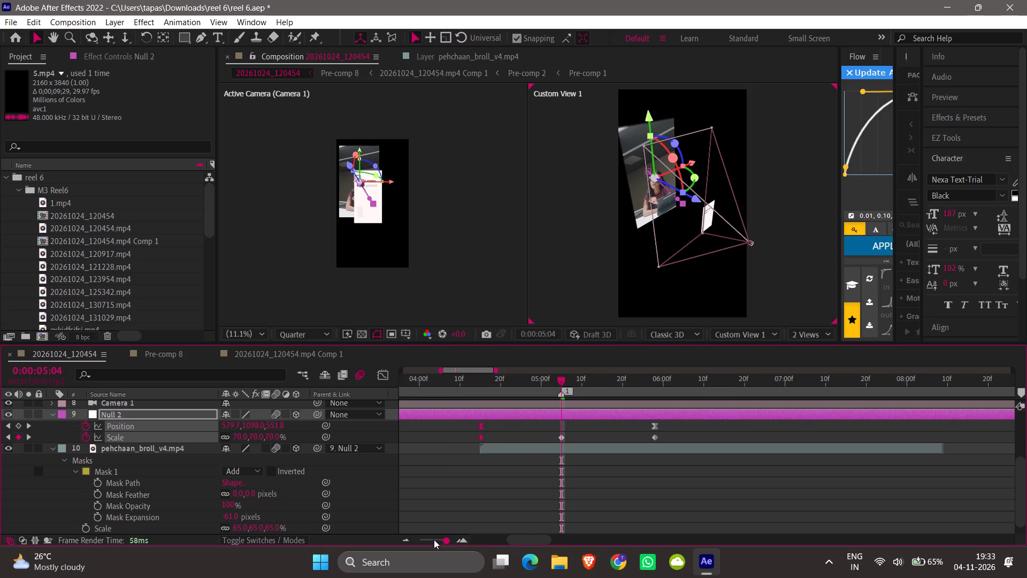
Apply Easy Ease to Null 2's three Scale keyframes and go to the last one.
drag(433, 539, 414, 539)
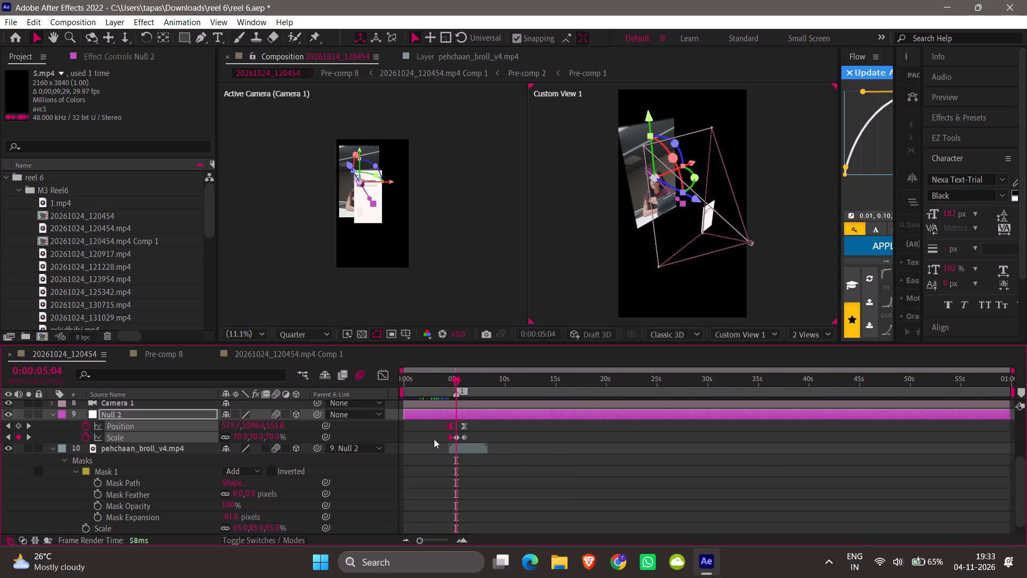
drag(434, 439, 468, 447)
key(F9)
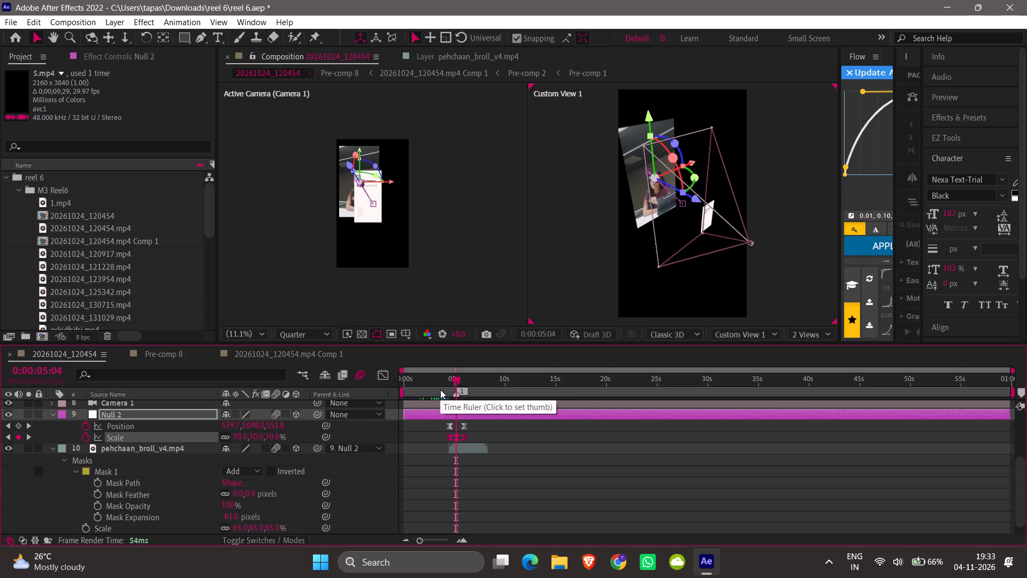
click(30, 437)
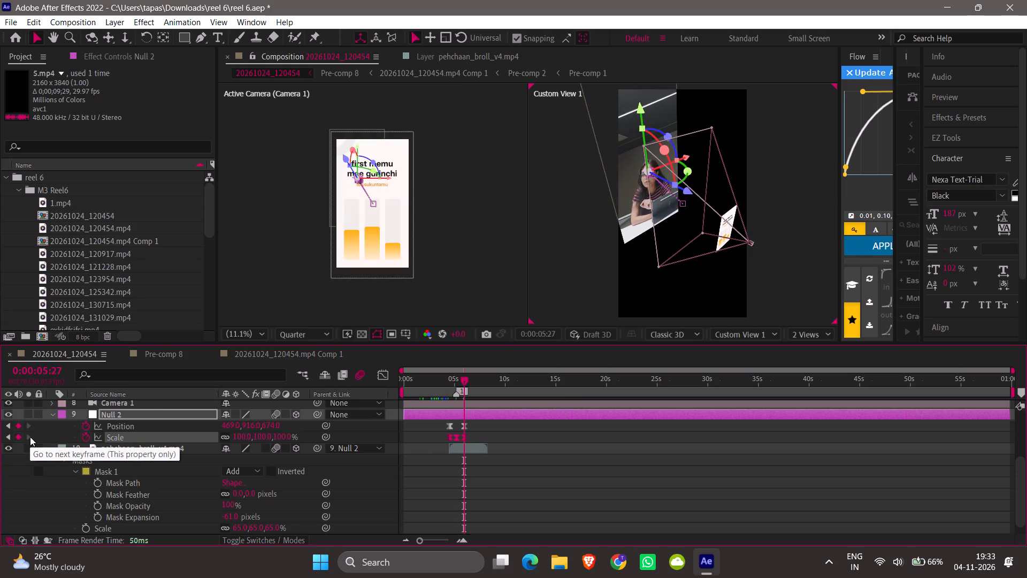
Play and scrub through the transition into the b-roll clip to check Null 2's position move with its scale dip.
click(433, 384)
key(space)
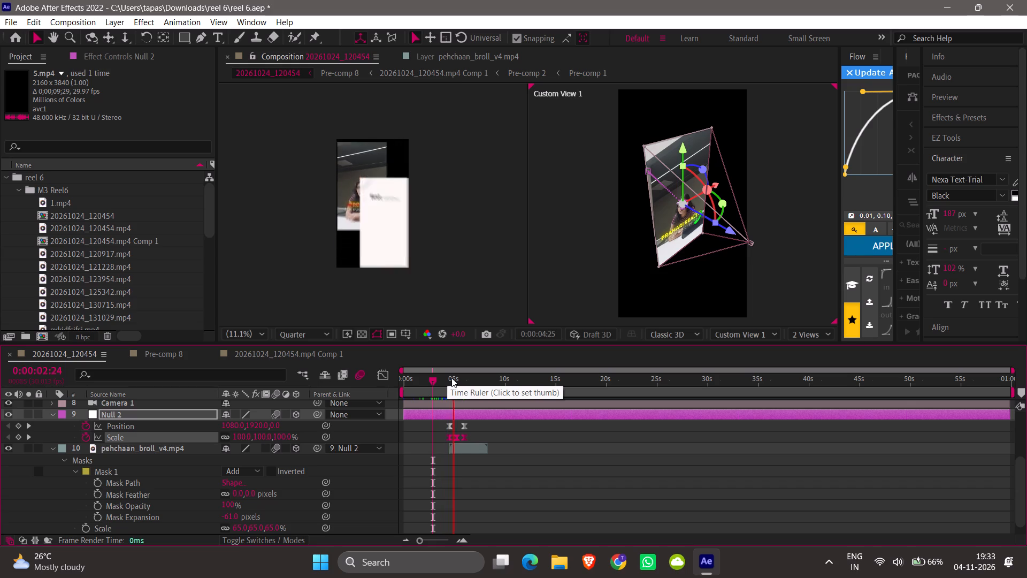
click(450, 383)
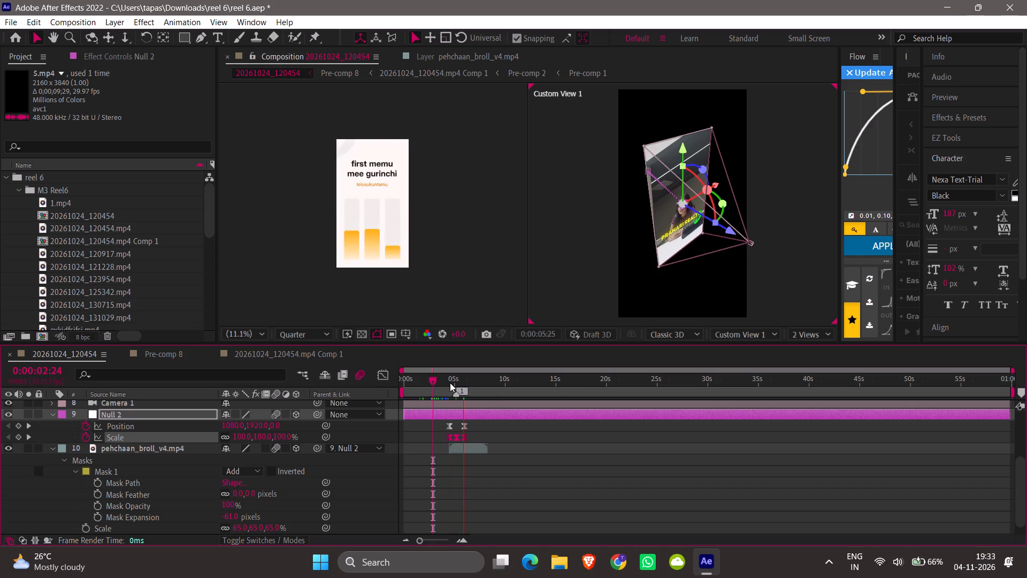
click(450, 383)
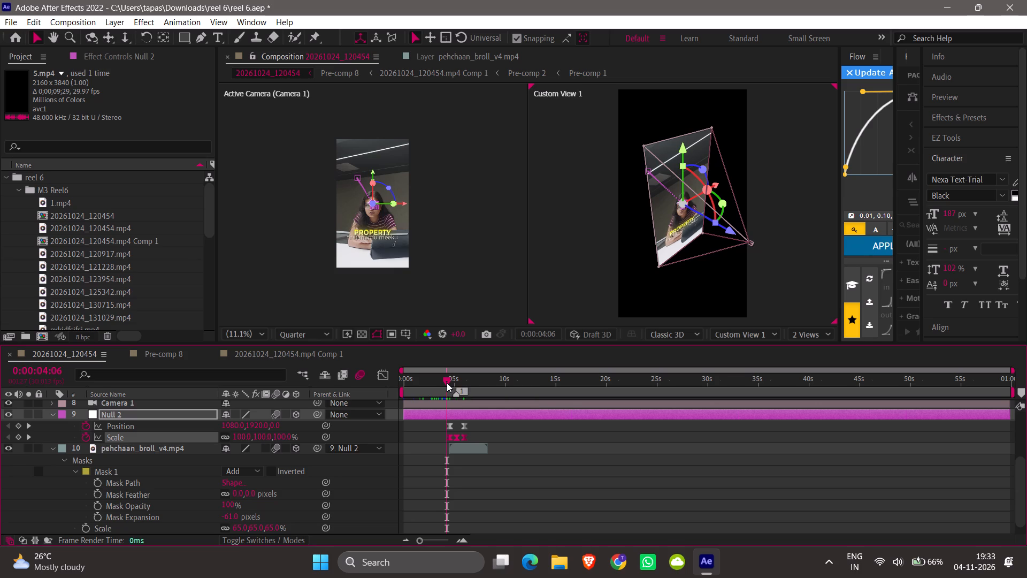
click(426, 391)
key(space)
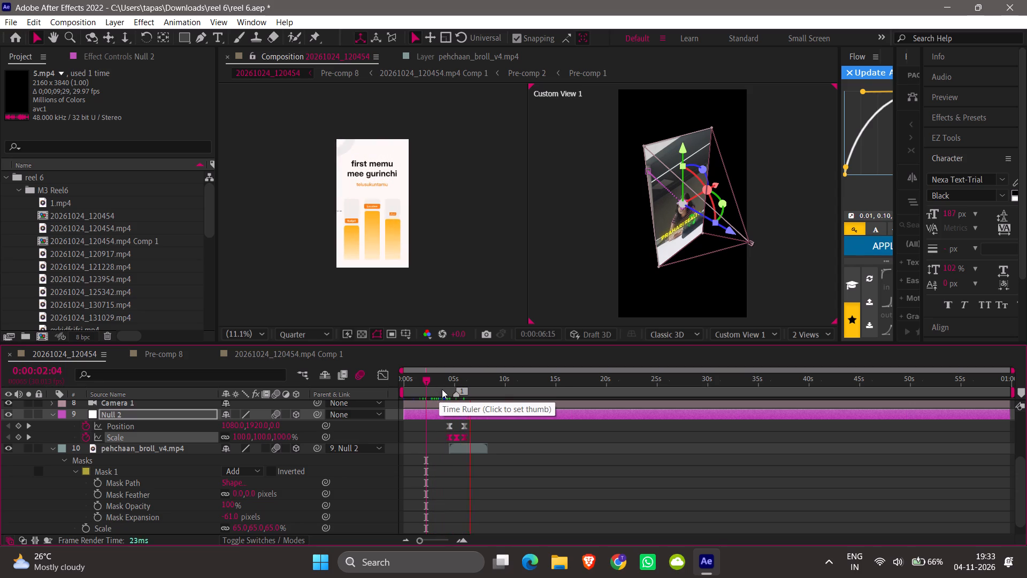
click(442, 389)
drag(442, 389, 454, 398)
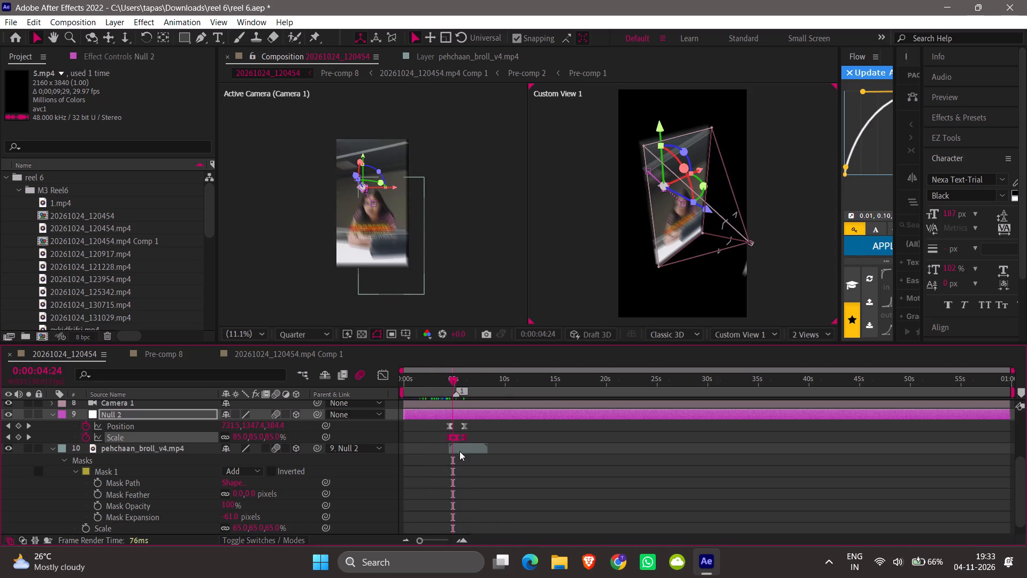
Remove all of Null 2's Scale keyframes from a time after the move, keeping a constant 100% scale.
click(480, 392)
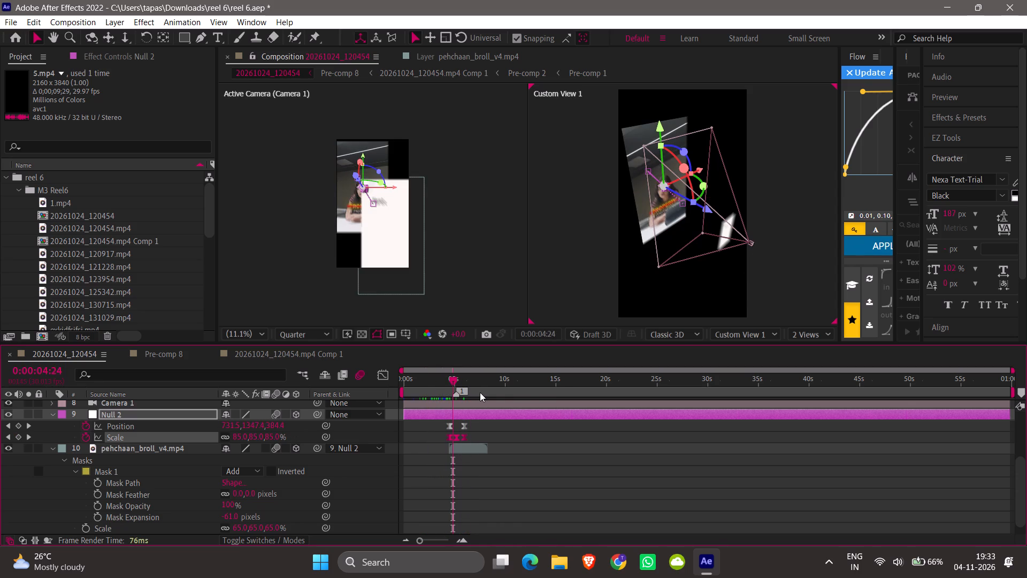
click(91, 435)
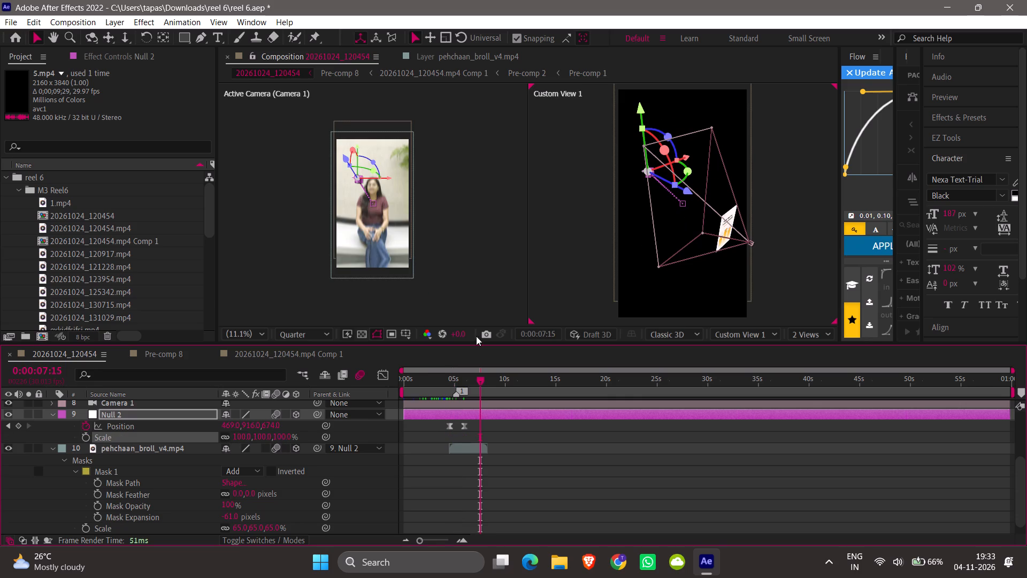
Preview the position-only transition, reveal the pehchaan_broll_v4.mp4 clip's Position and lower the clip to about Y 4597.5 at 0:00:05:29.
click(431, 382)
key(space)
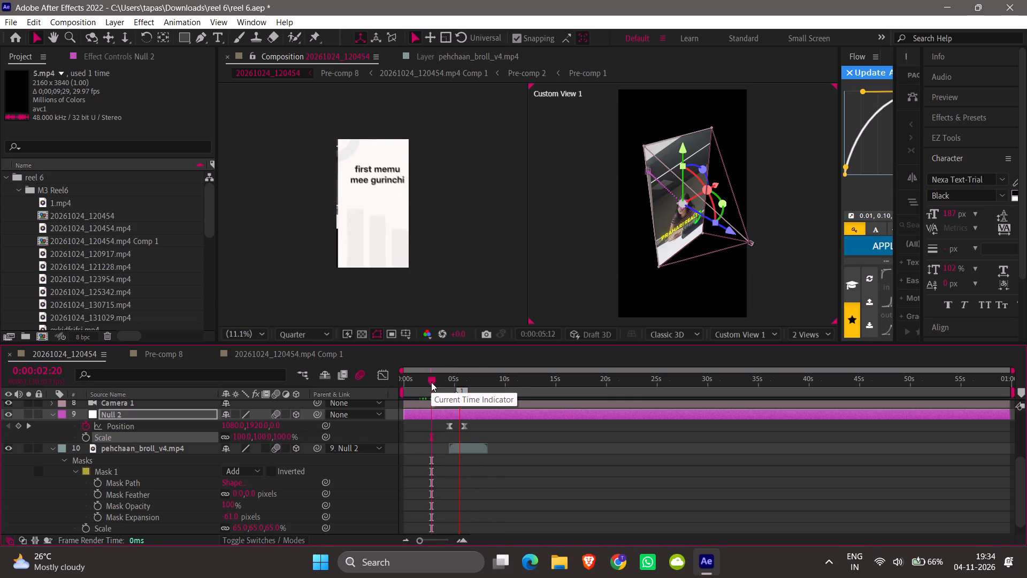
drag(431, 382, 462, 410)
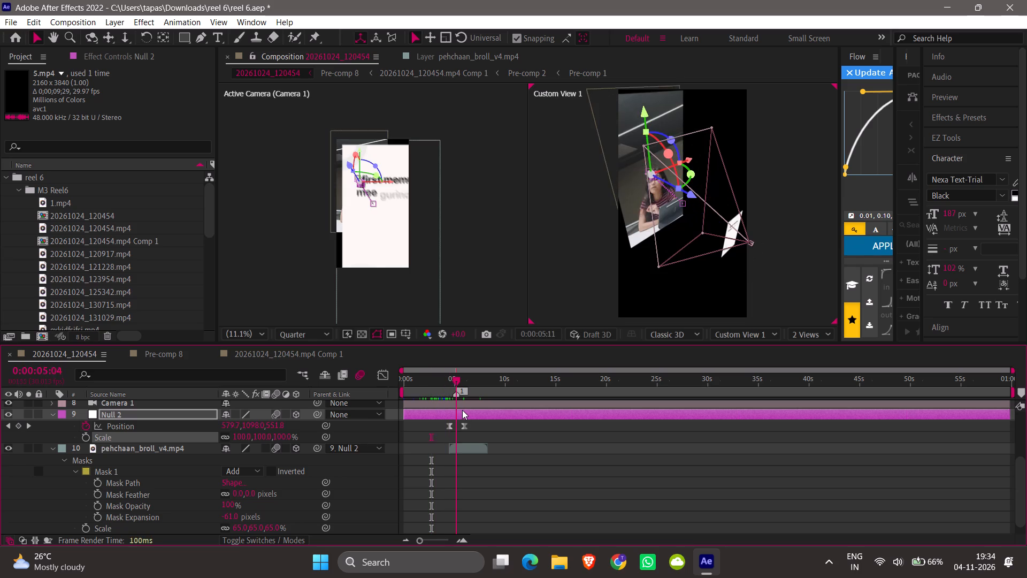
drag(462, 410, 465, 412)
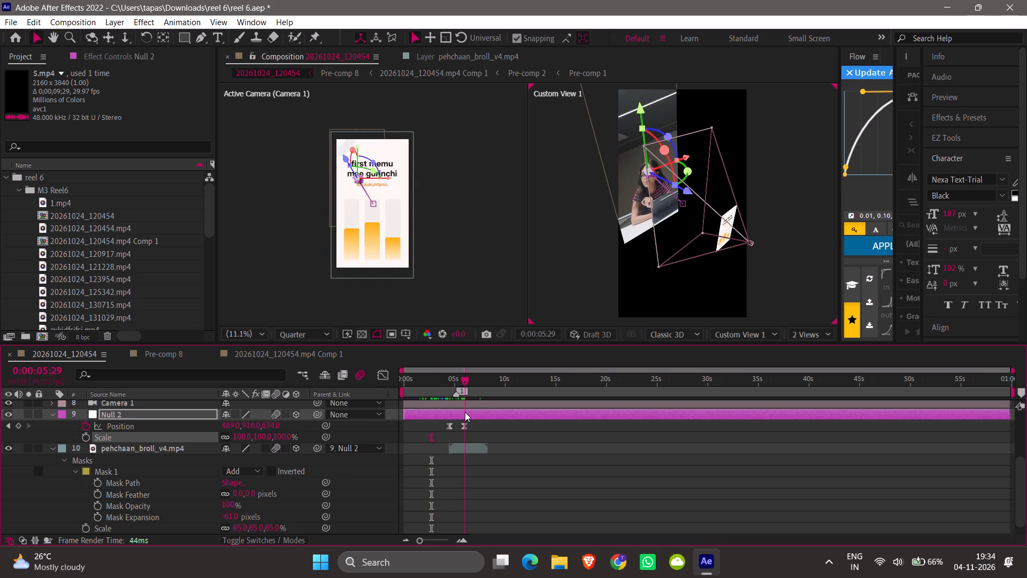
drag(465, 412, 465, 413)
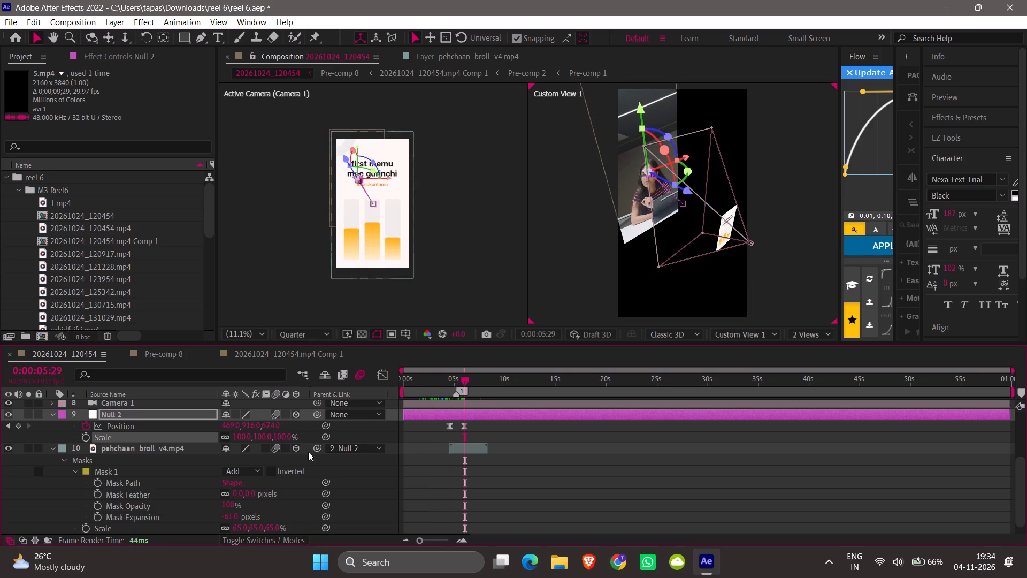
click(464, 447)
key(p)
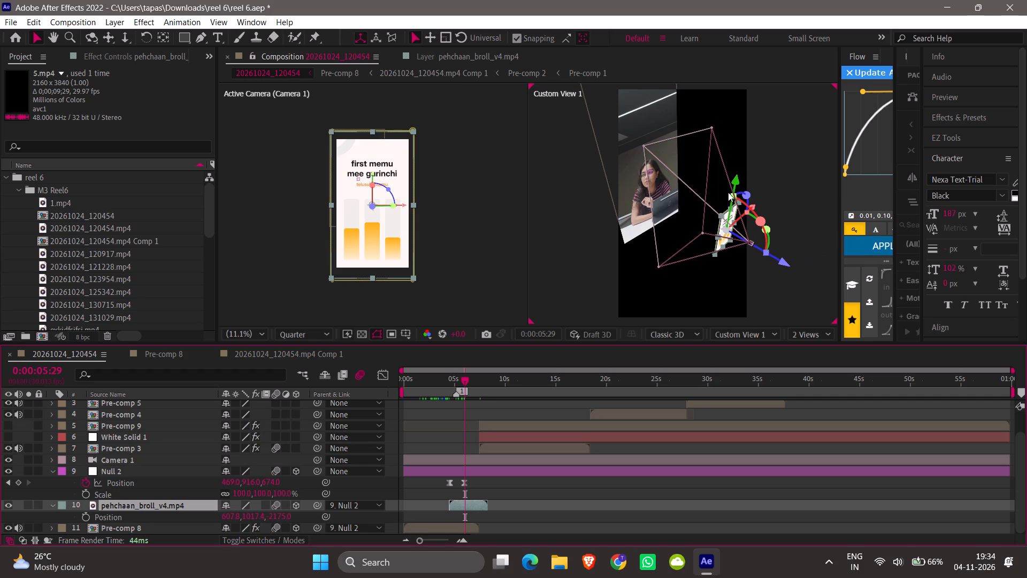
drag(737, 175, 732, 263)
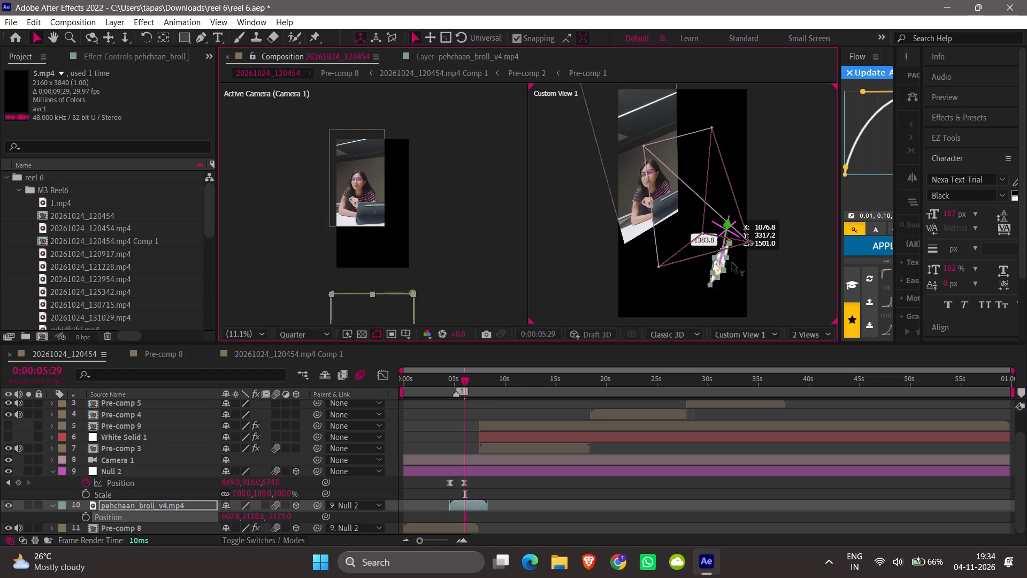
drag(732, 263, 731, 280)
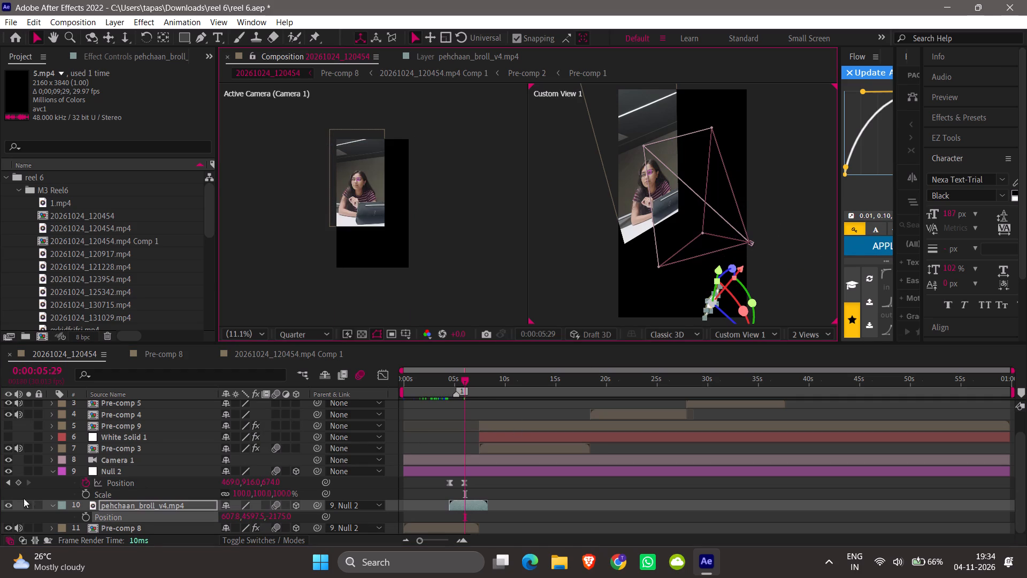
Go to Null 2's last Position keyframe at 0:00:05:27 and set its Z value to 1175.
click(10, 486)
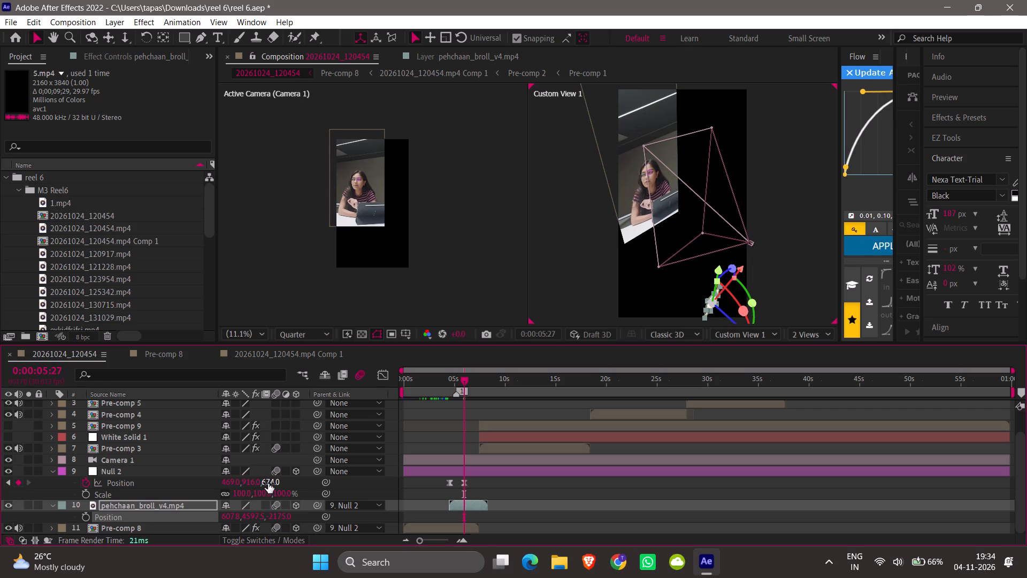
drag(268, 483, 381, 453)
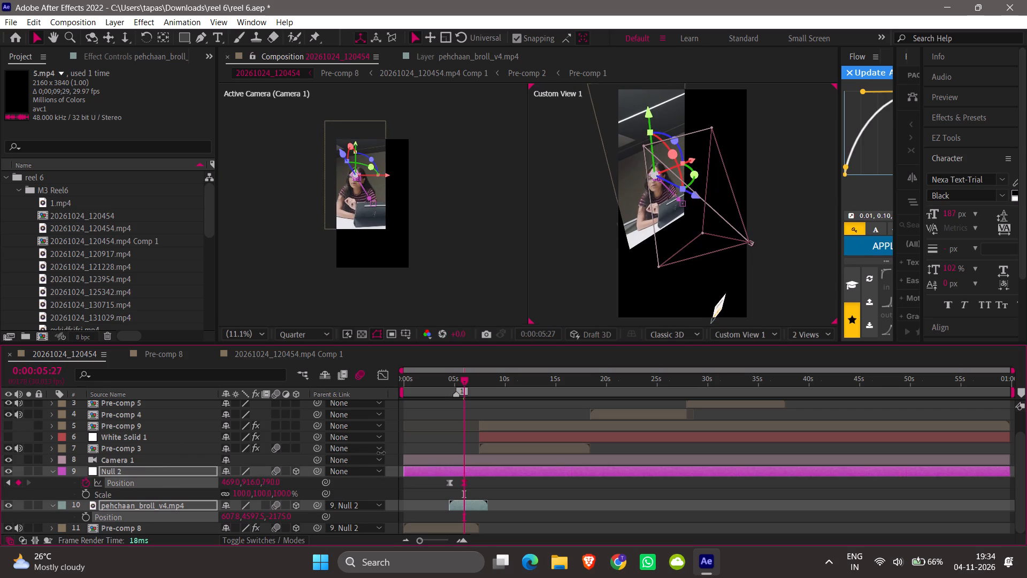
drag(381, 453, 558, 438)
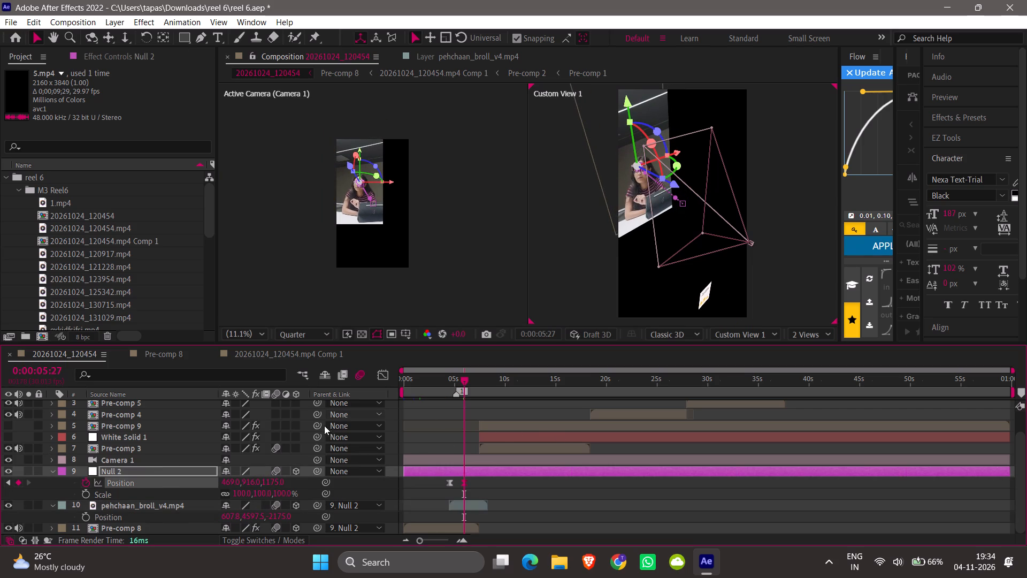
Raise the pehchaan_broll_v4.mp4 clip to about Y 2327.8 and shift it along X to about 387.2.
click(469, 505)
drag(708, 257, 704, 240)
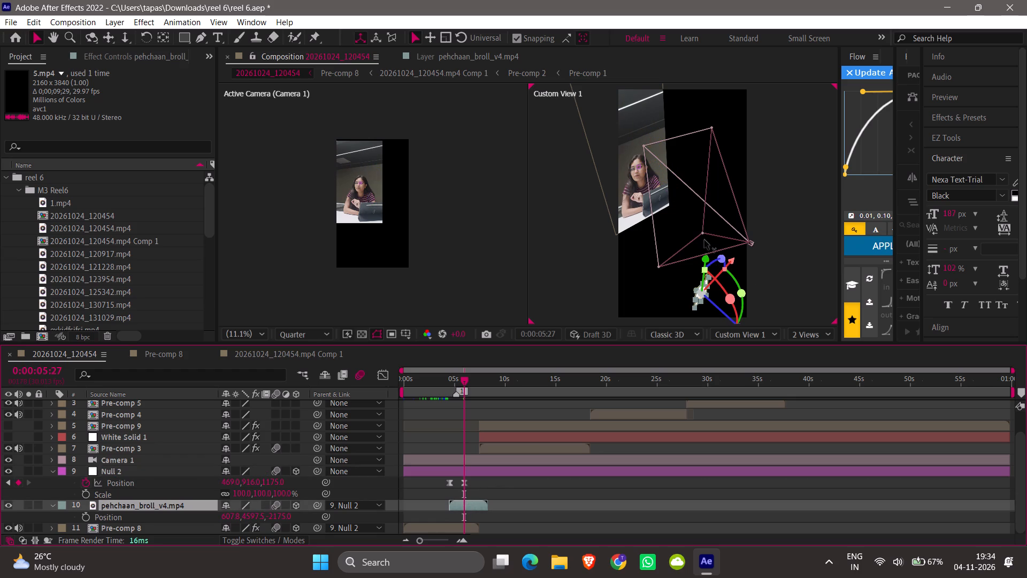
drag(704, 240, 702, 192)
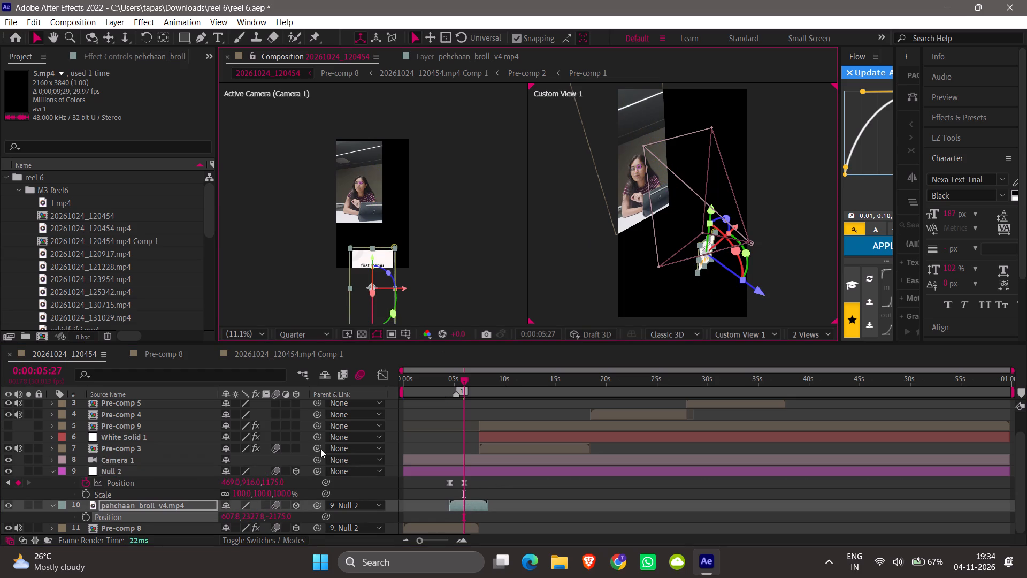
click(738, 224)
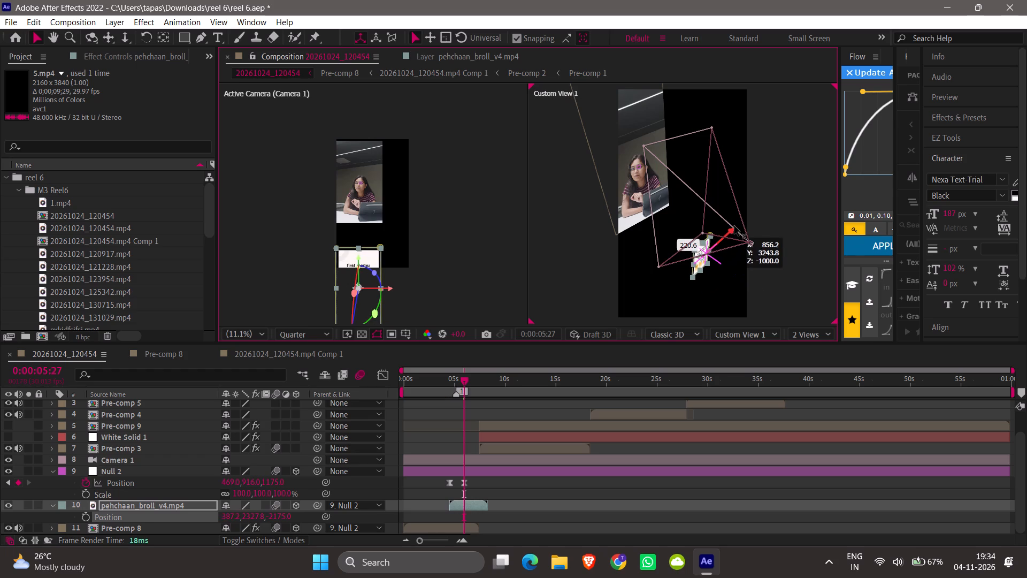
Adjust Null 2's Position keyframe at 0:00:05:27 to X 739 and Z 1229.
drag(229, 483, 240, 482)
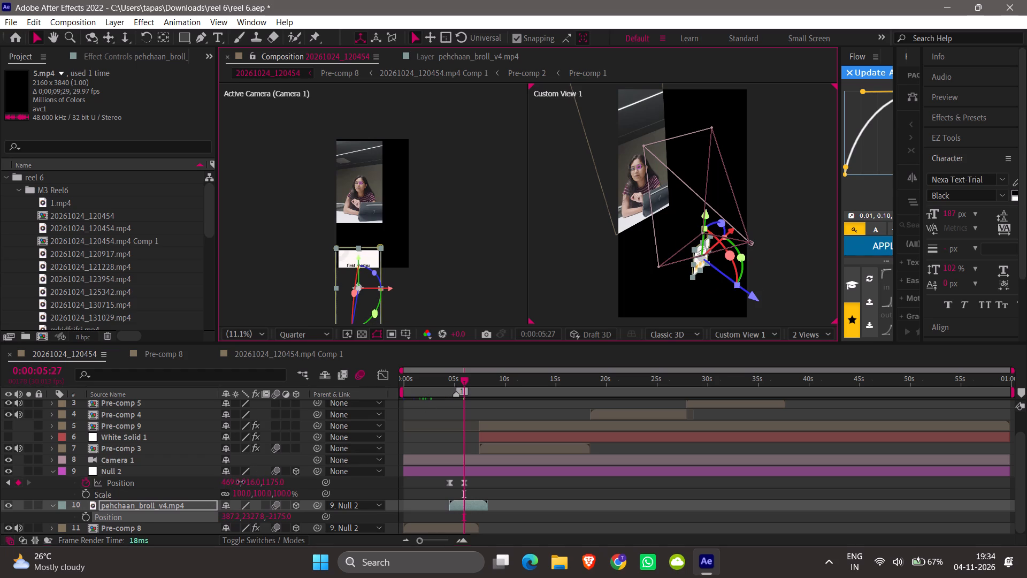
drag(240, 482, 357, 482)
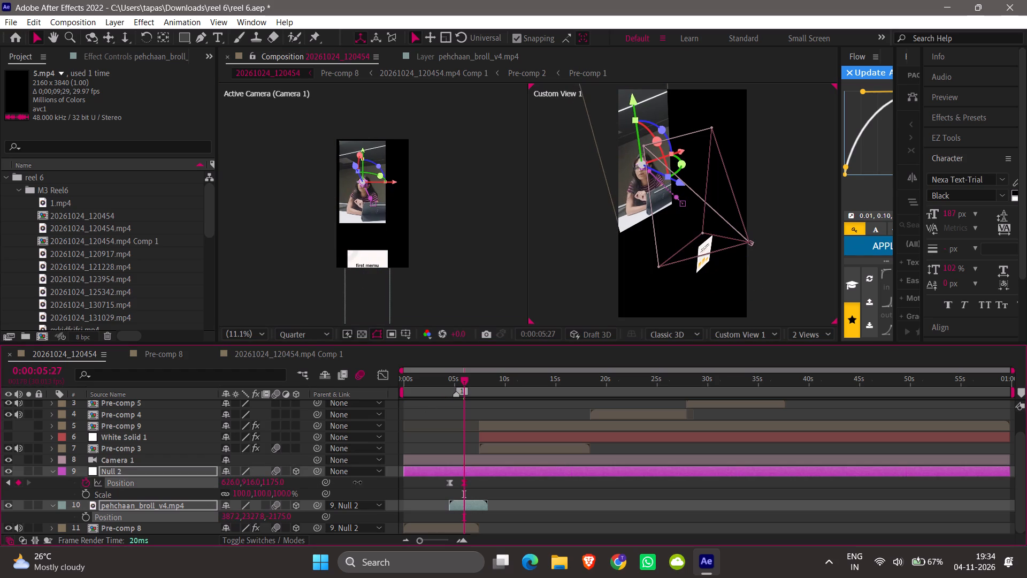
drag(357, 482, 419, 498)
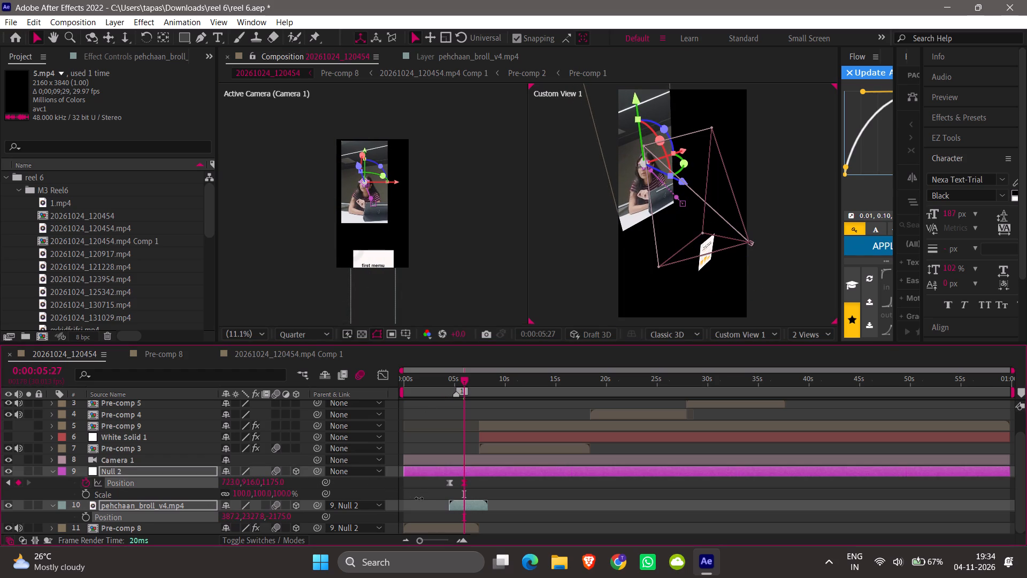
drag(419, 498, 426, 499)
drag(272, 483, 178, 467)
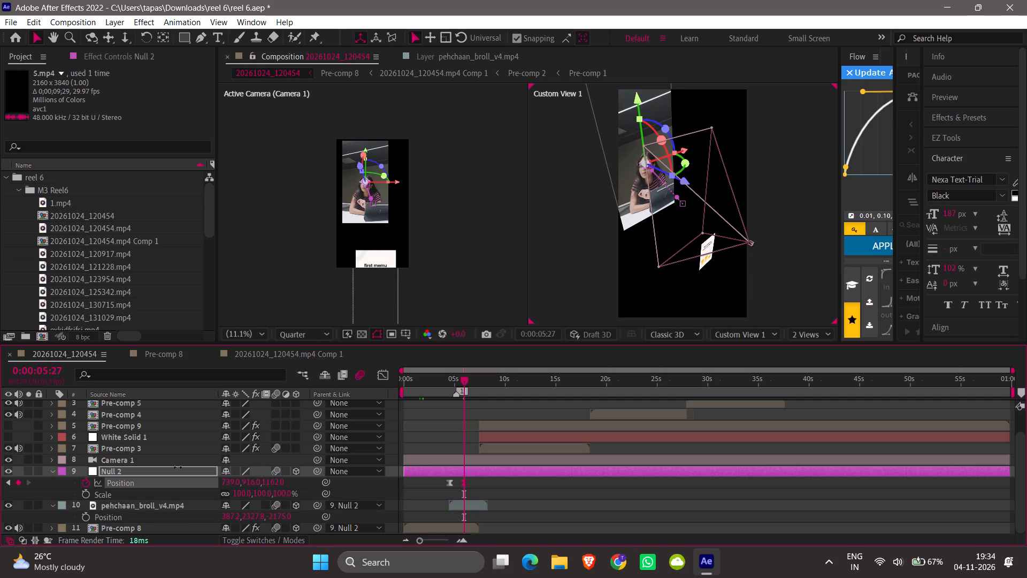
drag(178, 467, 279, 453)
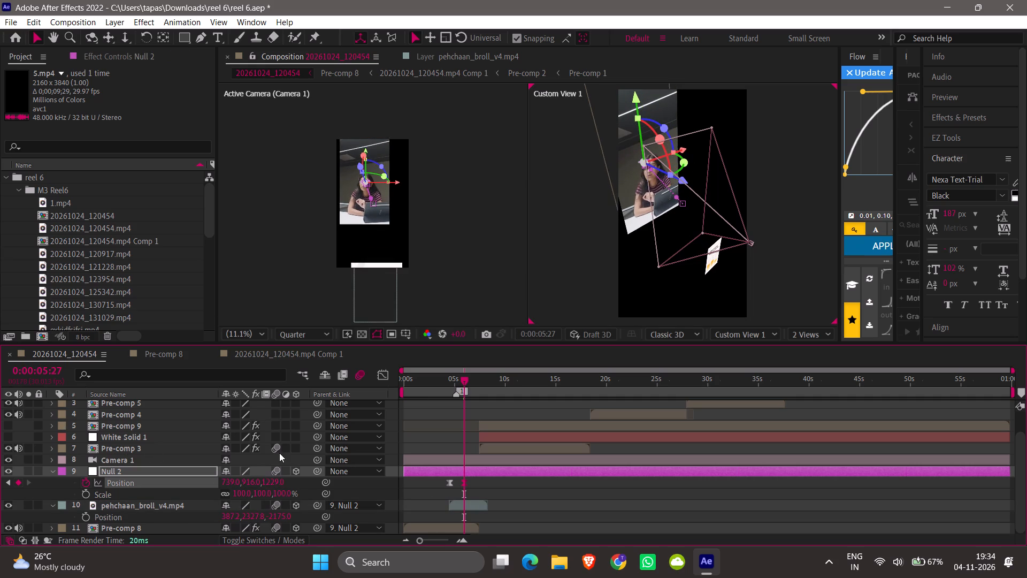
Move Null 2 upward at its 0:00:05:27 Position keyframe to a Y value of about -316.8.
drag(251, 480, 116, 454)
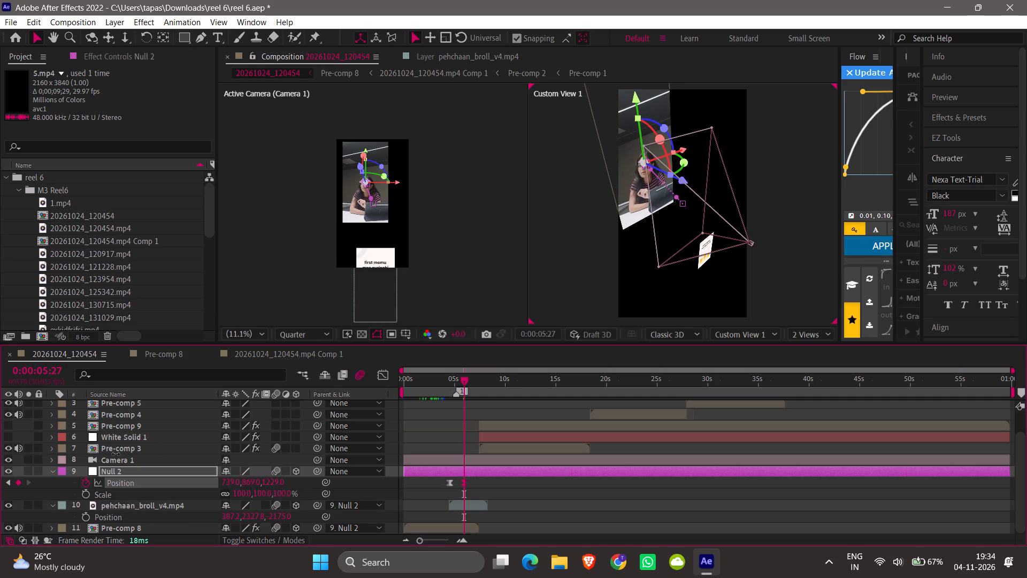
drag(116, 454, 0, 423)
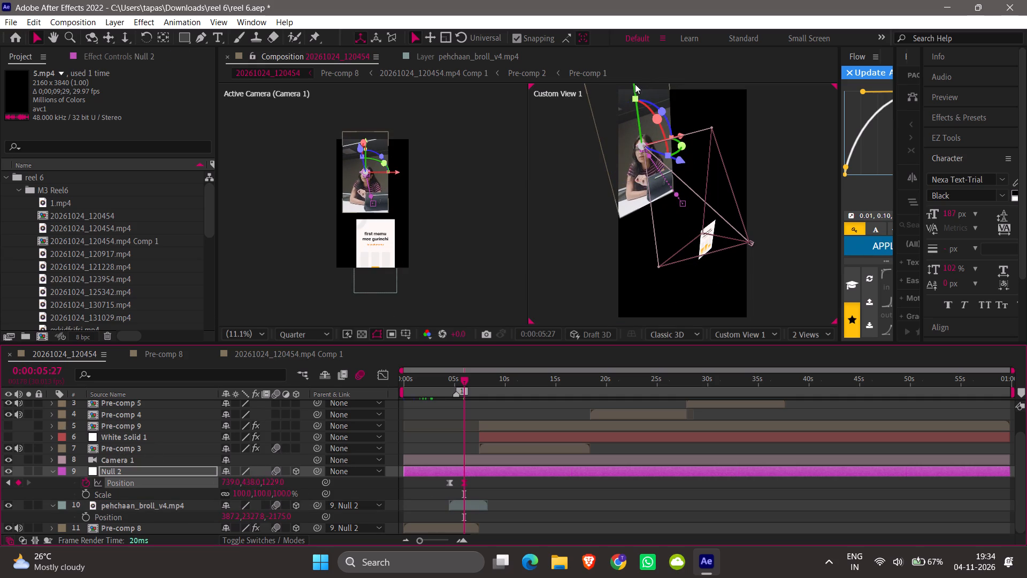
drag(635, 87, 631, 62)
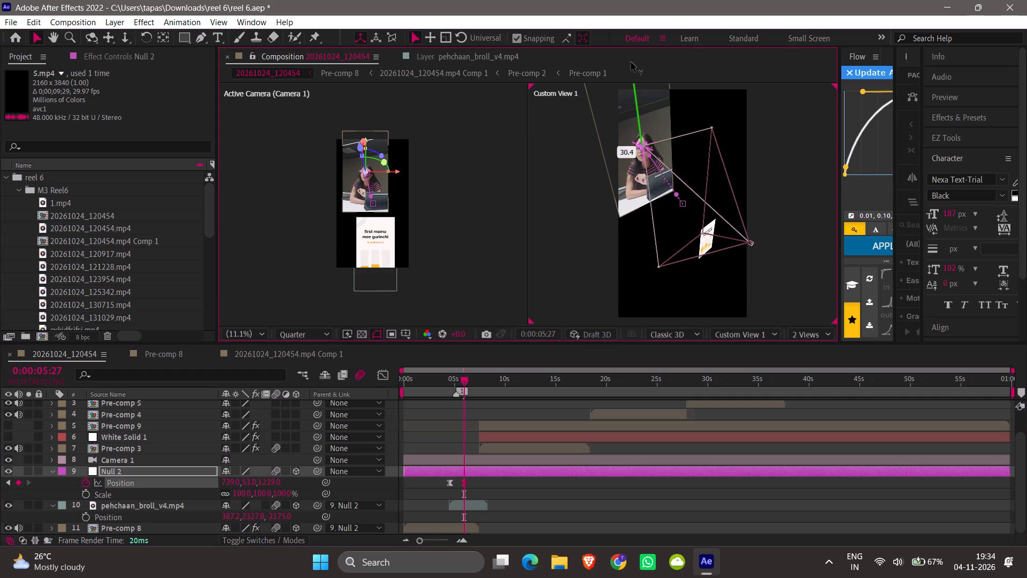
drag(631, 62, 630, 49)
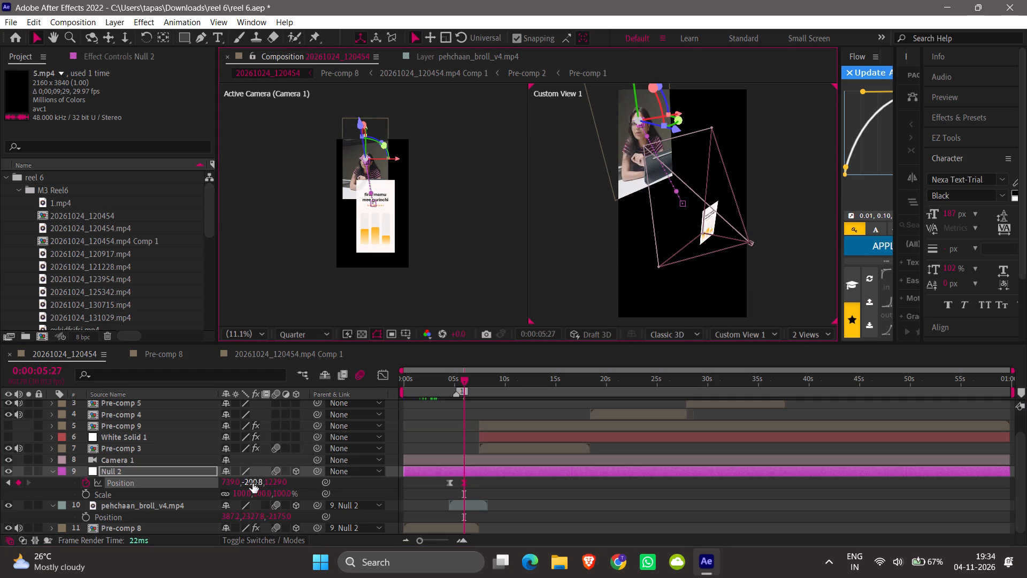
drag(252, 483, 187, 472)
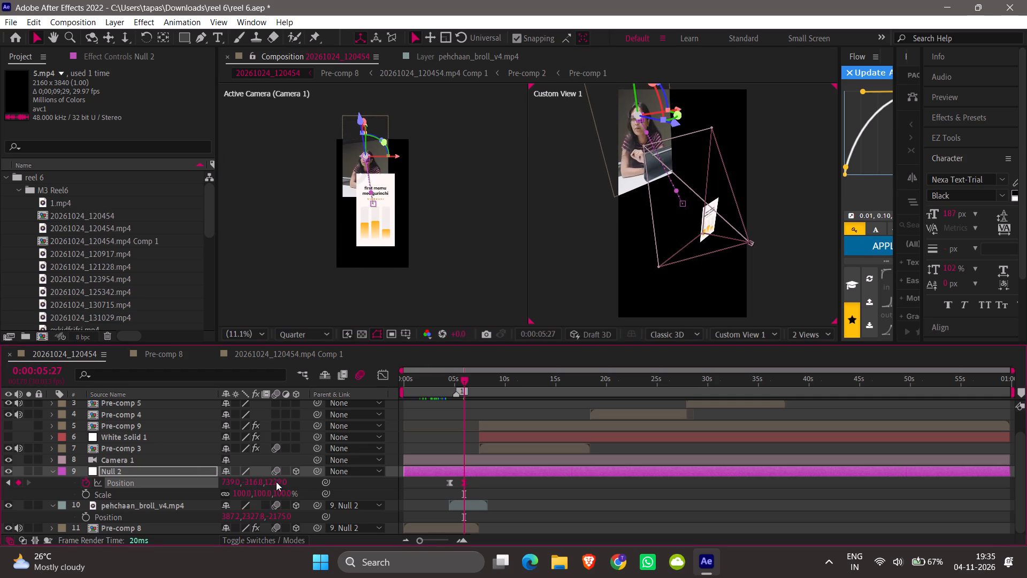
Adjust Null 2's Position keyframe at 0:00:05:27 to Z 792 and X 670.
drag(280, 480, 303, 480)
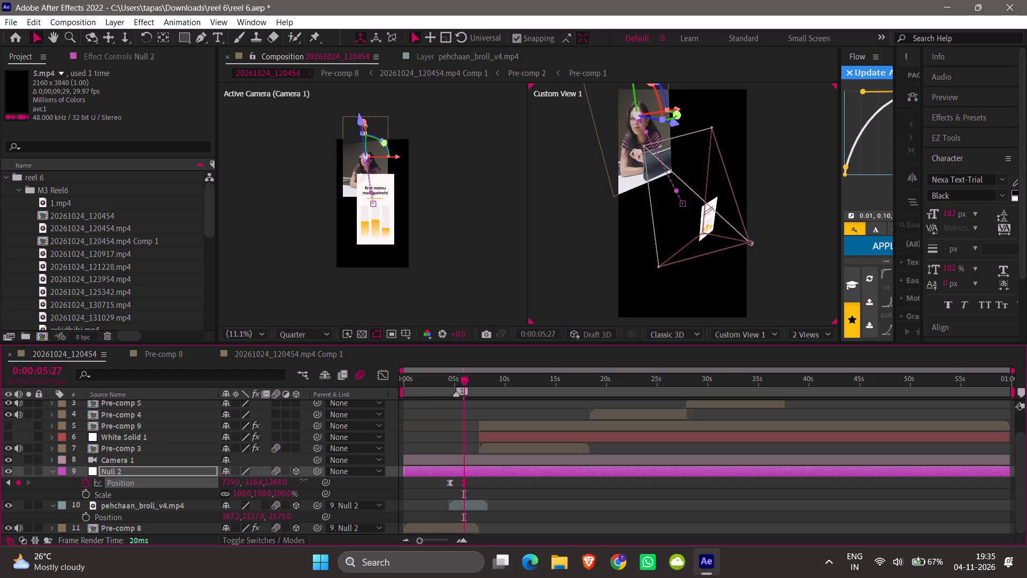
drag(303, 480, 119, 499)
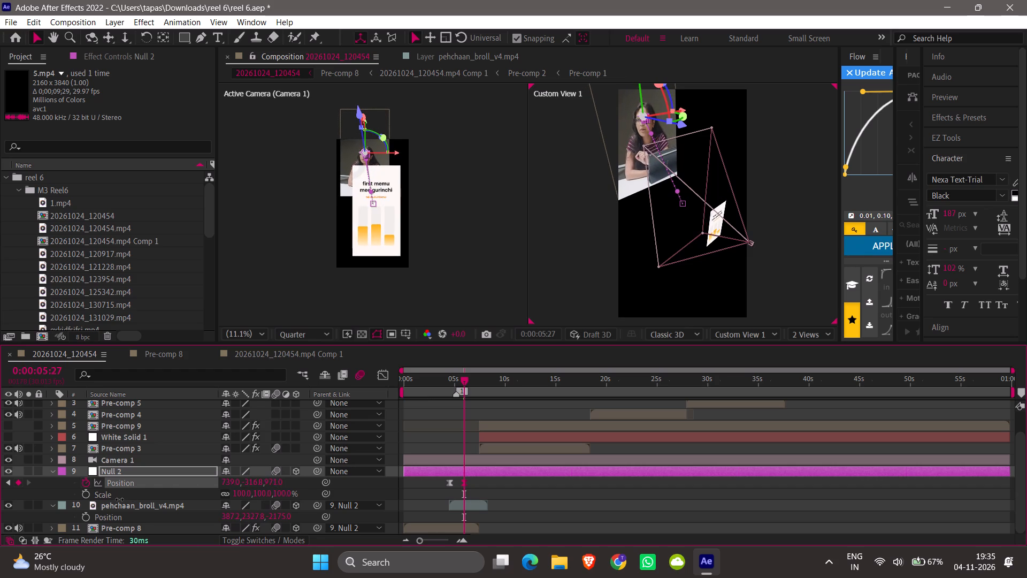
drag(119, 499, 20, 514)
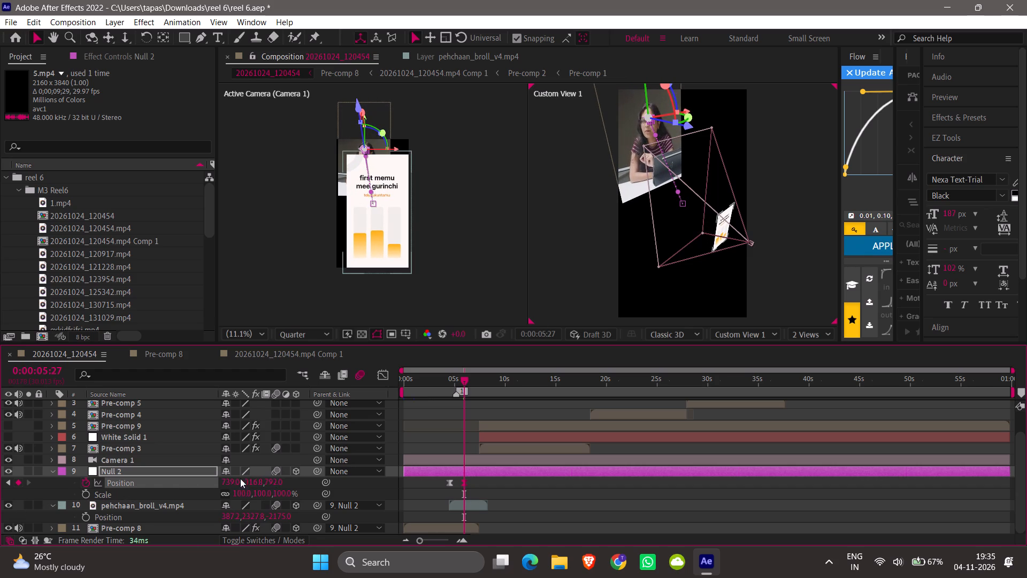
drag(228, 481, 152, 491)
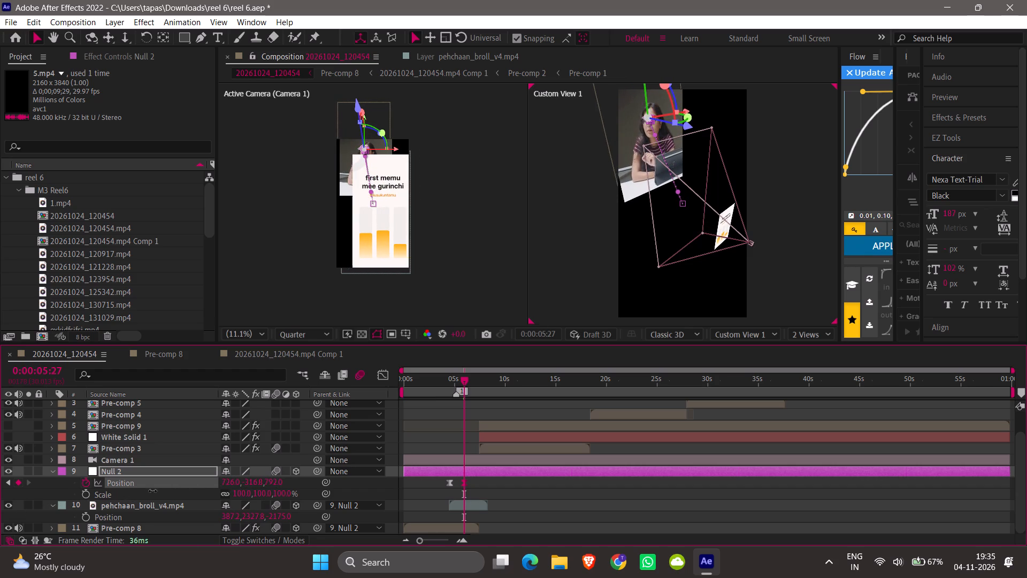
drag(152, 491, 179, 500)
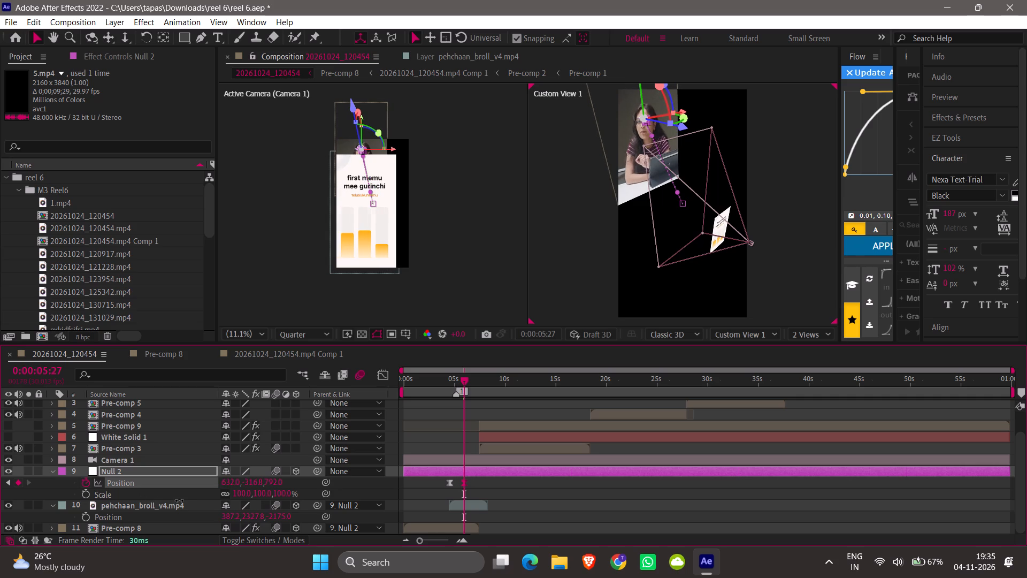
drag(179, 500, 186, 499)
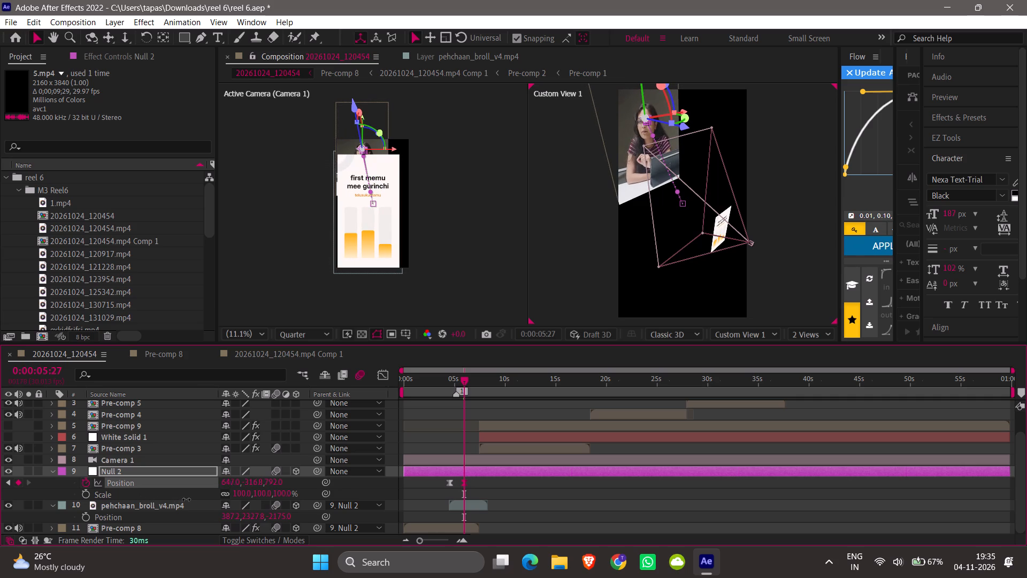
drag(186, 499, 205, 504)
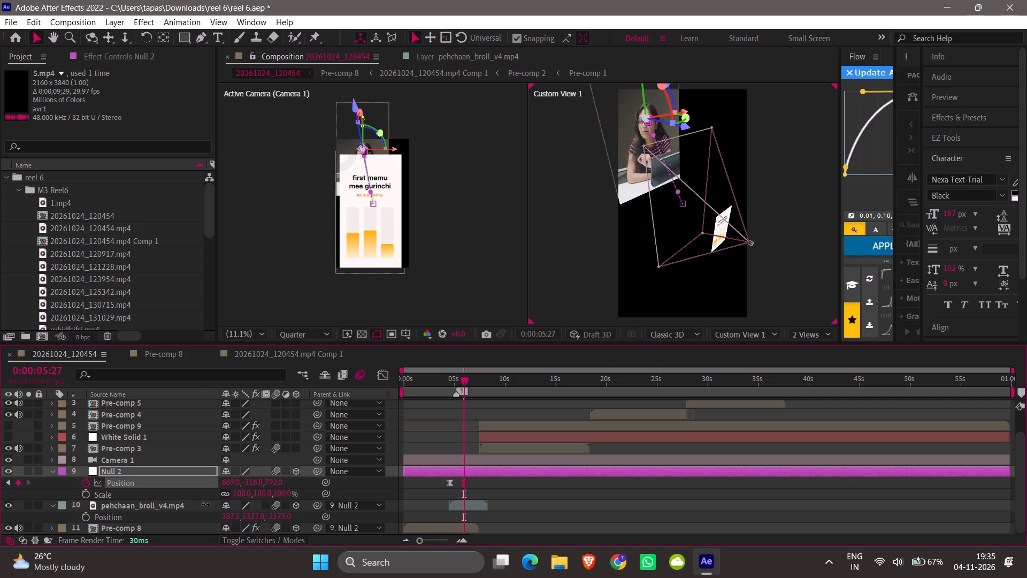
drag(205, 504, 208, 508)
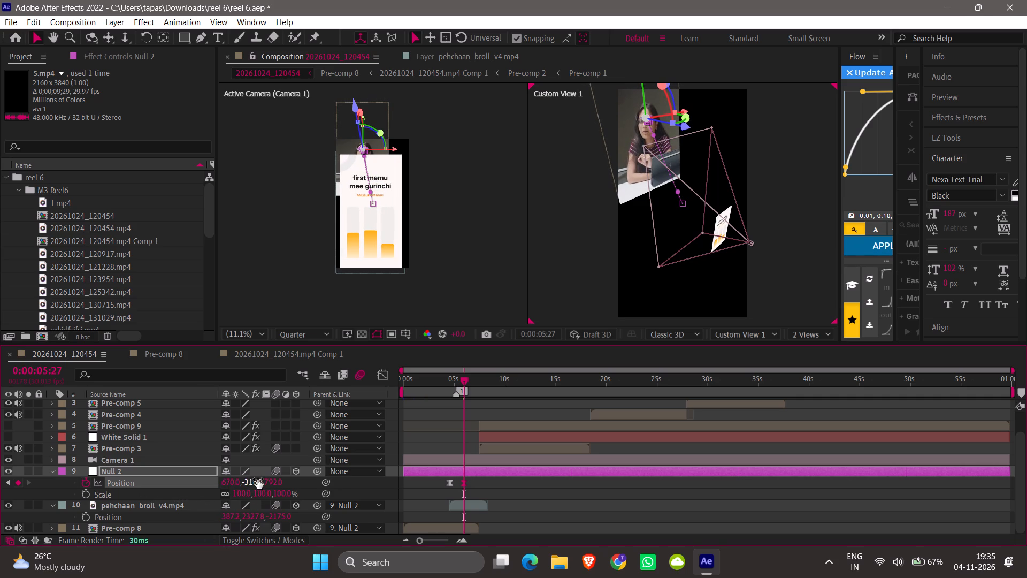
Raise Null 2 at its 0:00:05:27 Position keyframe to a Y value of about -397.8 and set Z to 723.
drag(257, 480, 172, 486)
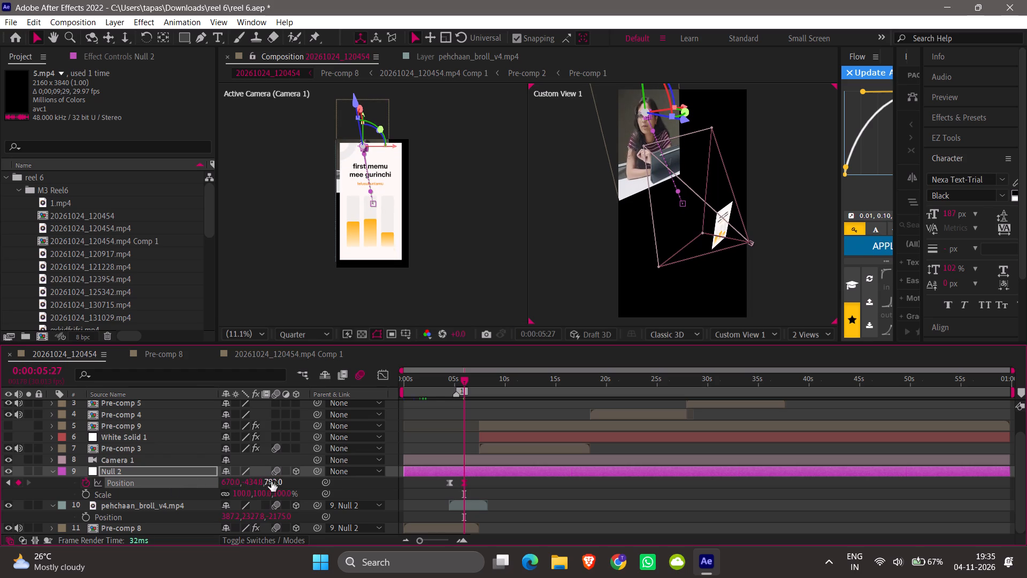
drag(271, 482, 230, 486)
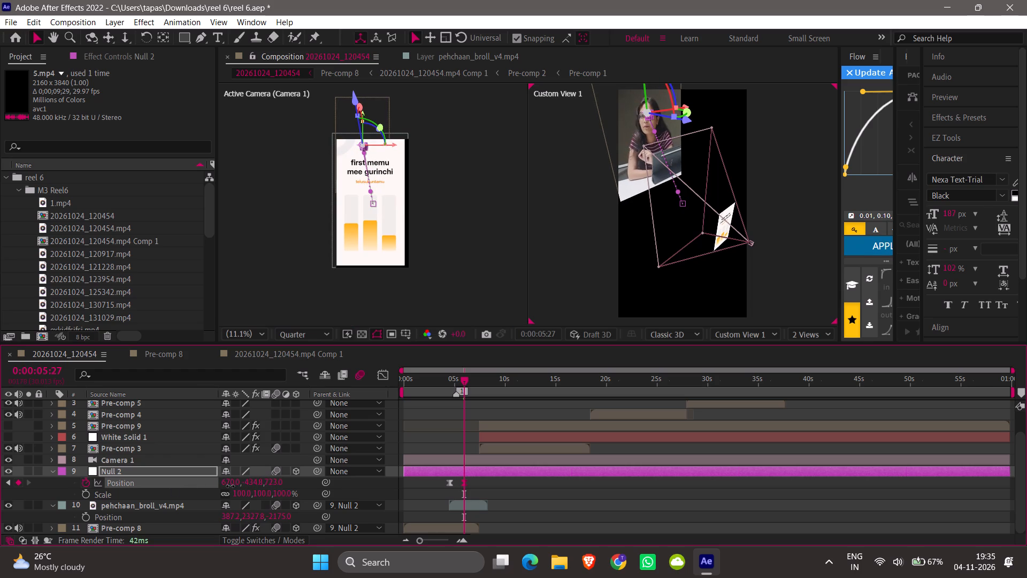
drag(248, 483, 223, 487)
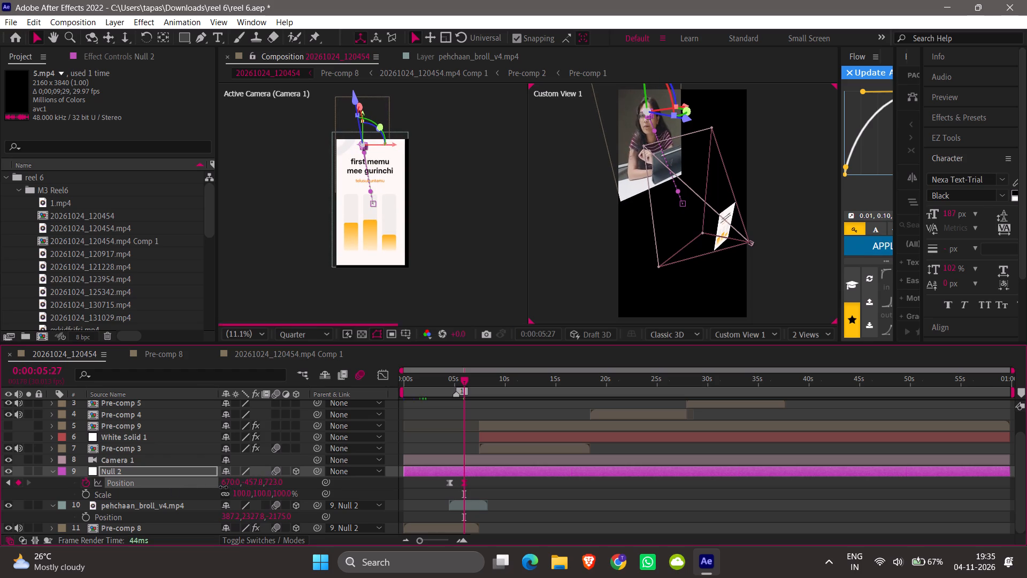
drag(223, 487, 285, 505)
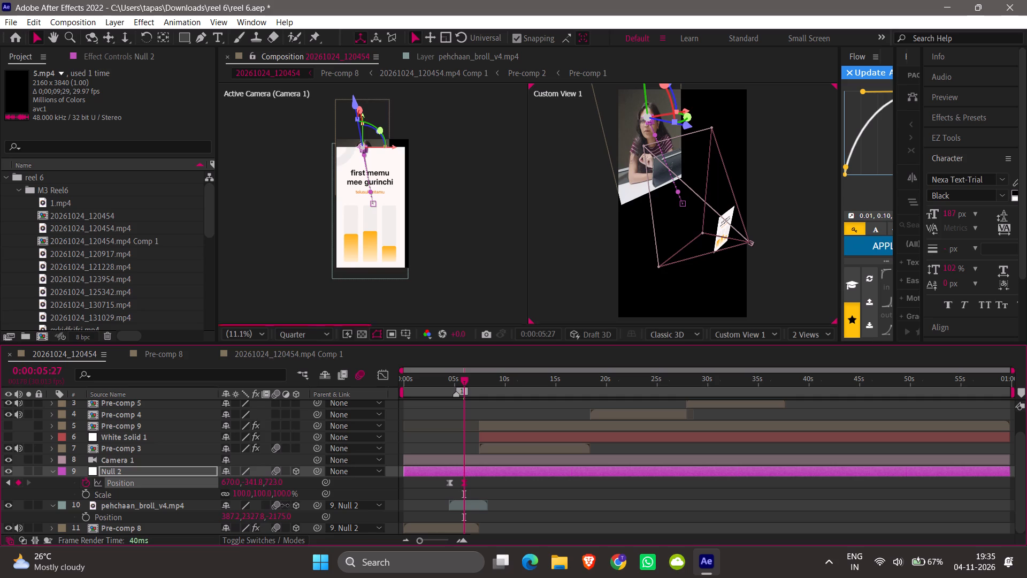
drag(285, 505, 262, 505)
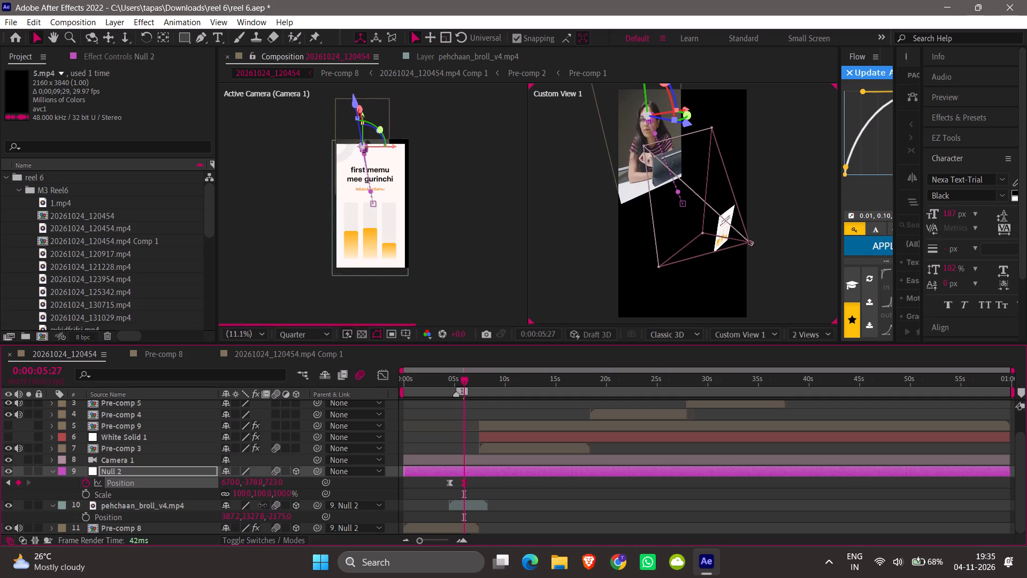
drag(262, 505, 252, 505)
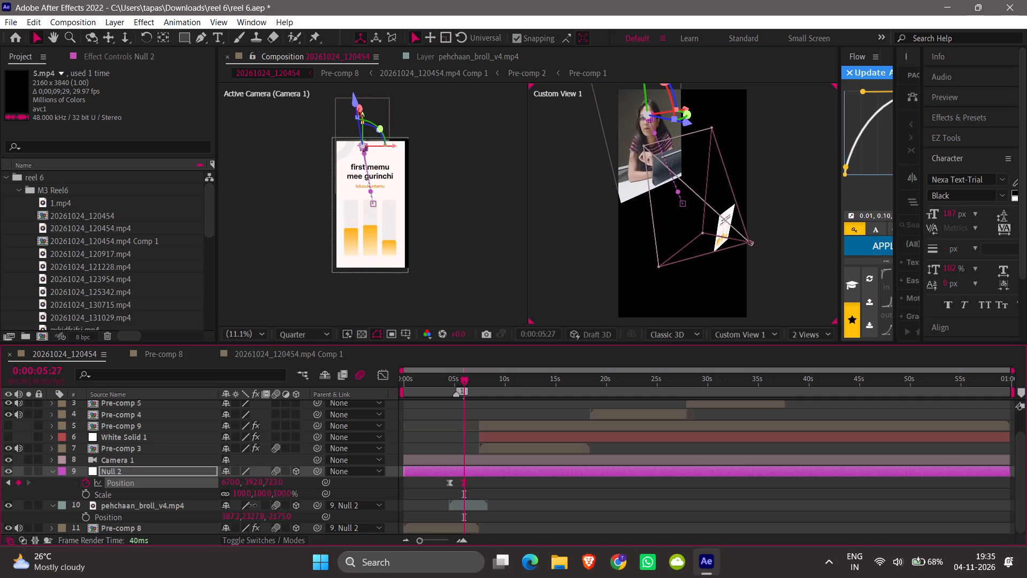
drag(252, 505, 249, 505)
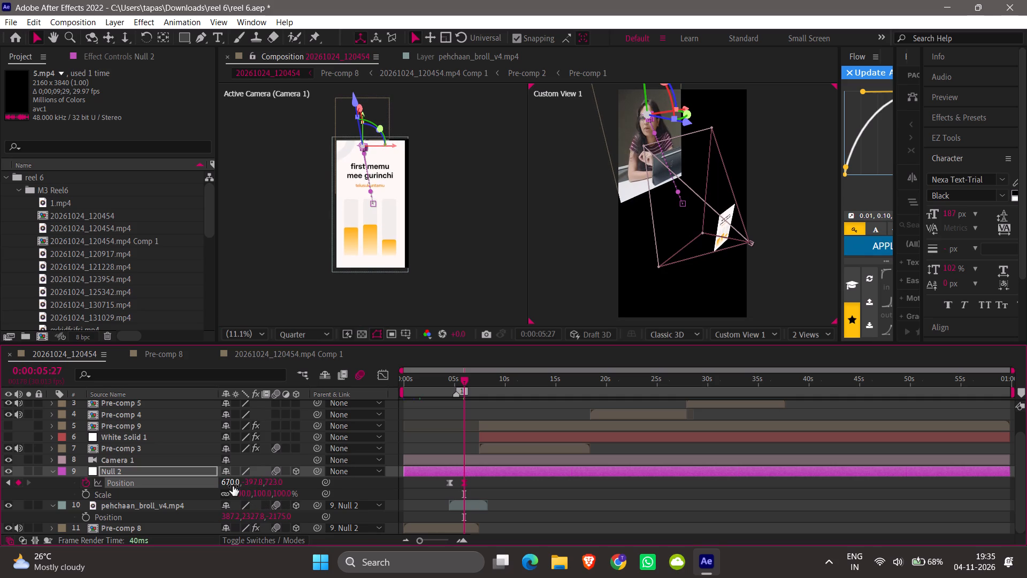
Fine-tune Null 2's Position keyframe at 0:00:05:27 to X 679 and Z 678, and preview the transition from 0:00:02:18.
drag(233, 486, 242, 486)
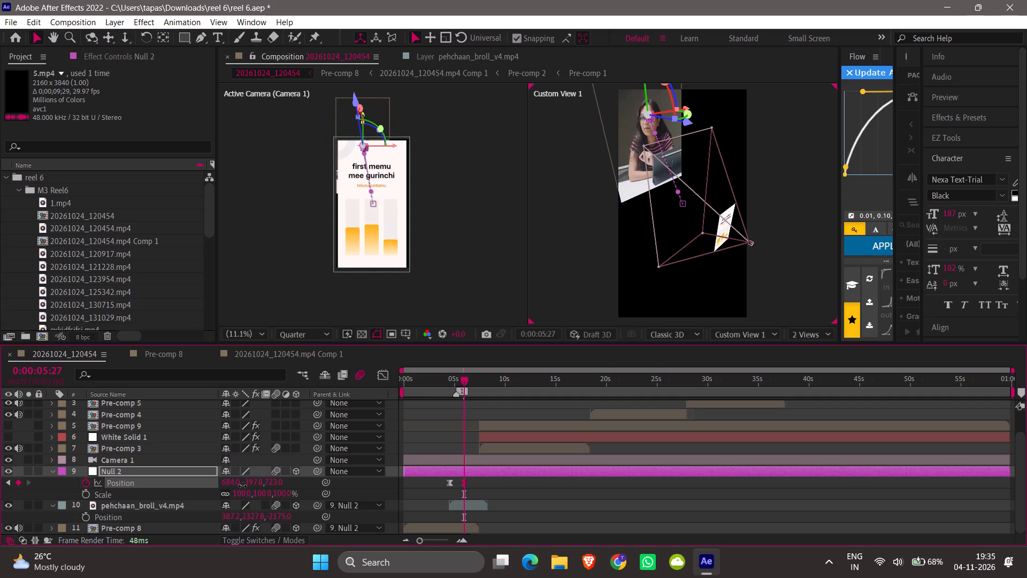
drag(242, 486, 238, 485)
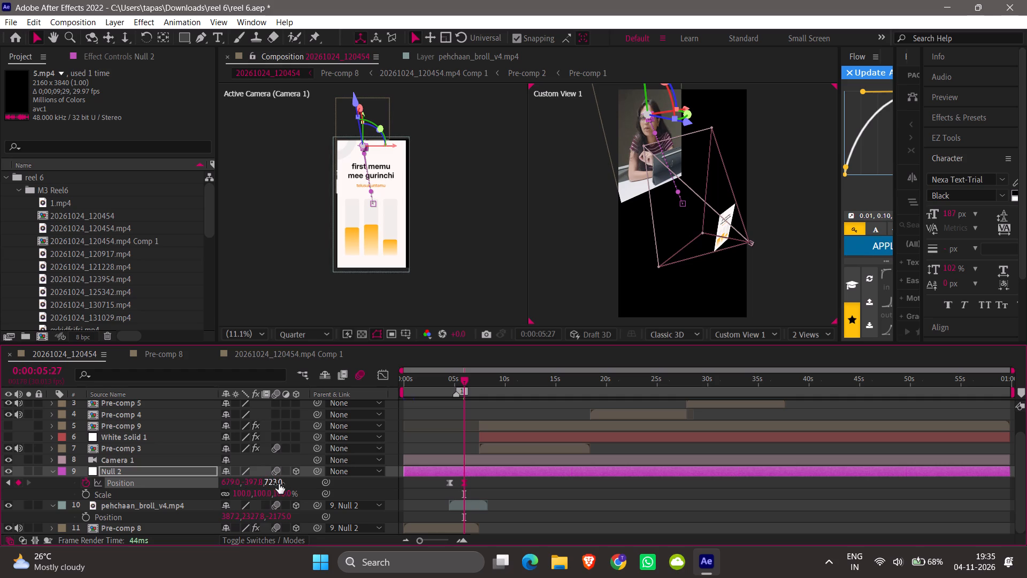
drag(279, 484, 255, 484)
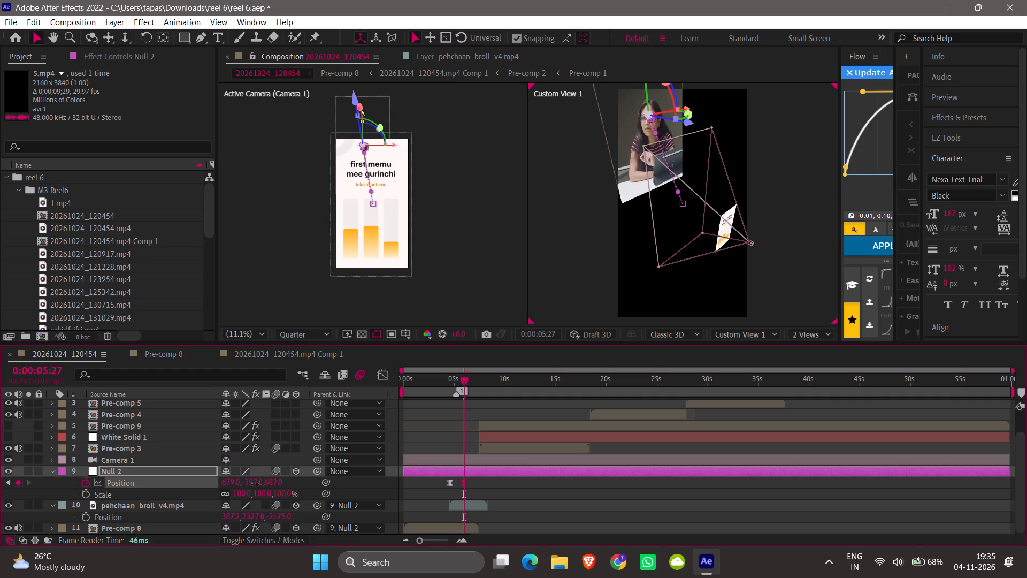
drag(255, 484, 249, 484)
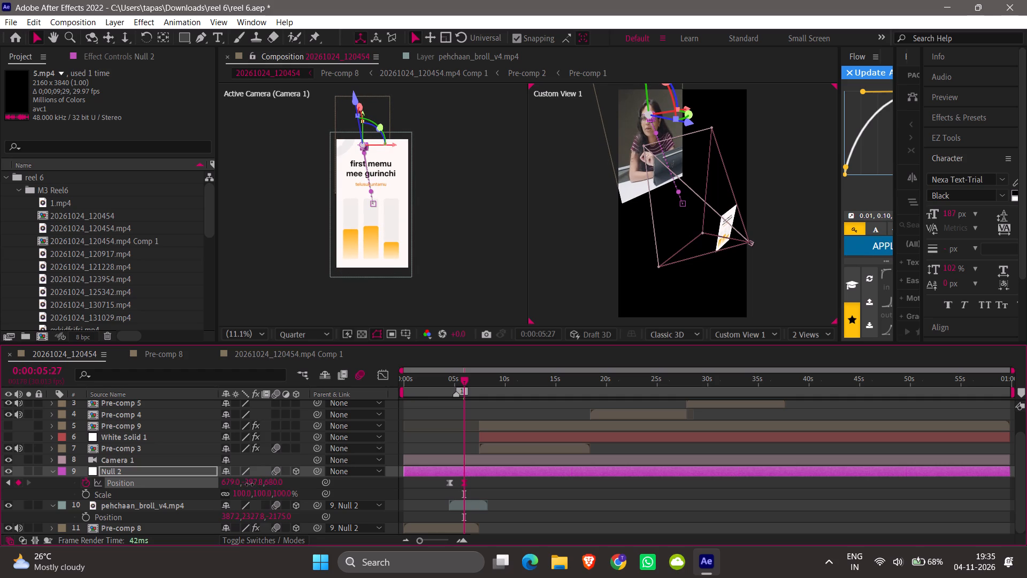
drag(249, 484, 248, 483)
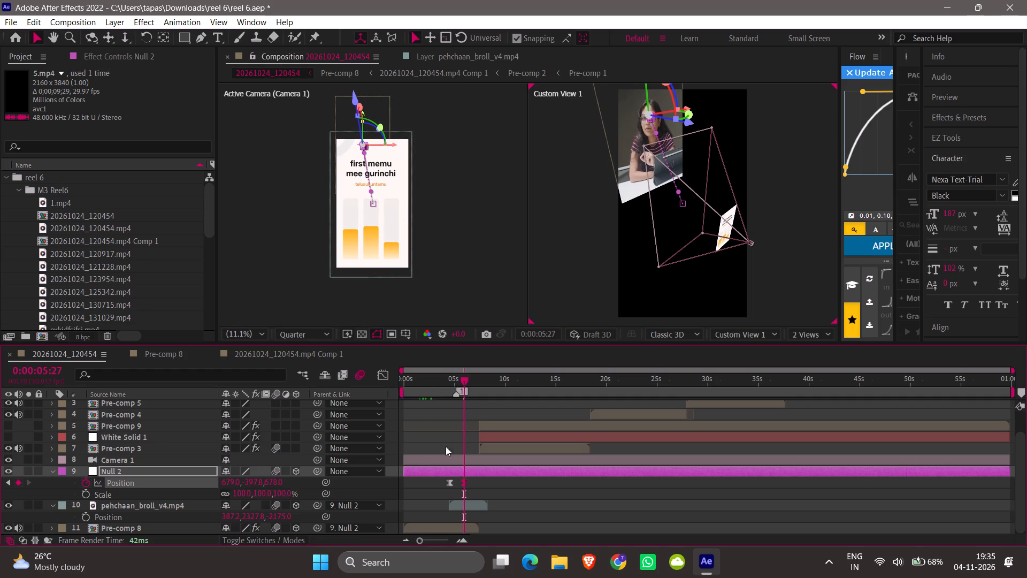
click(431, 380)
key(space)
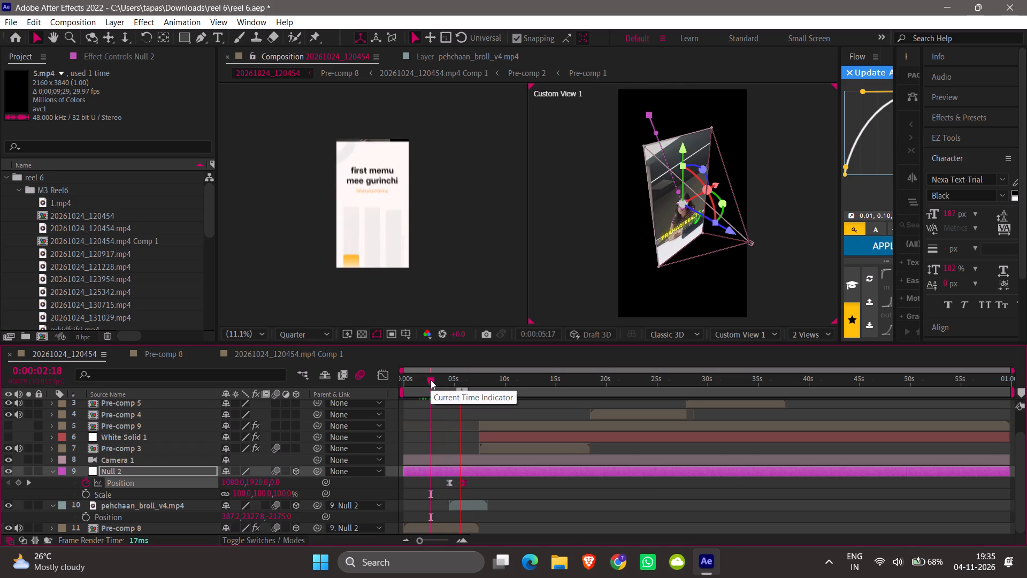
Apply Easy Ease to both of Null 2's Position keyframes, working in the speed graph.
drag(442, 489, 500, 482)
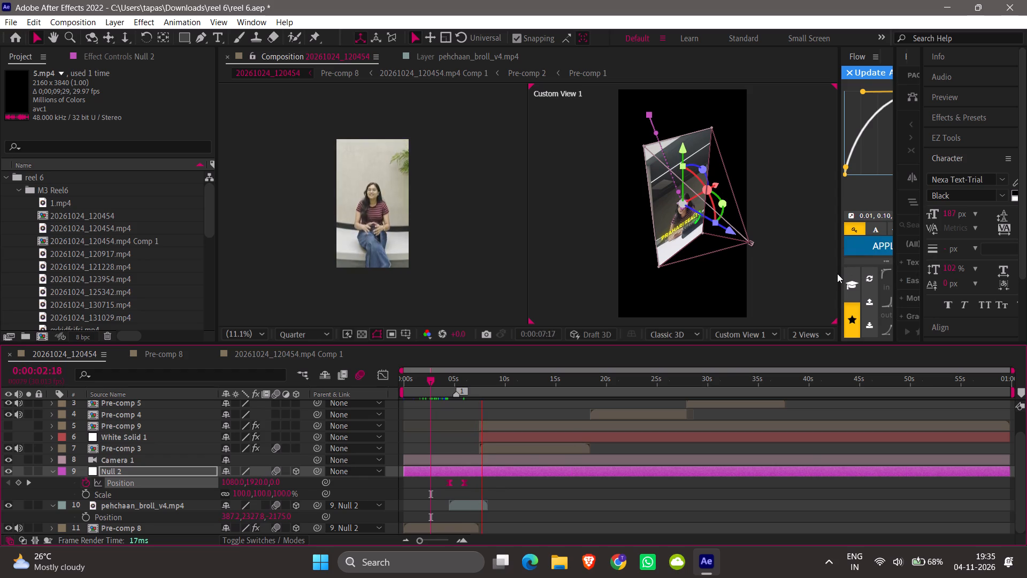
right_click(457, 395)
click(500, 436)
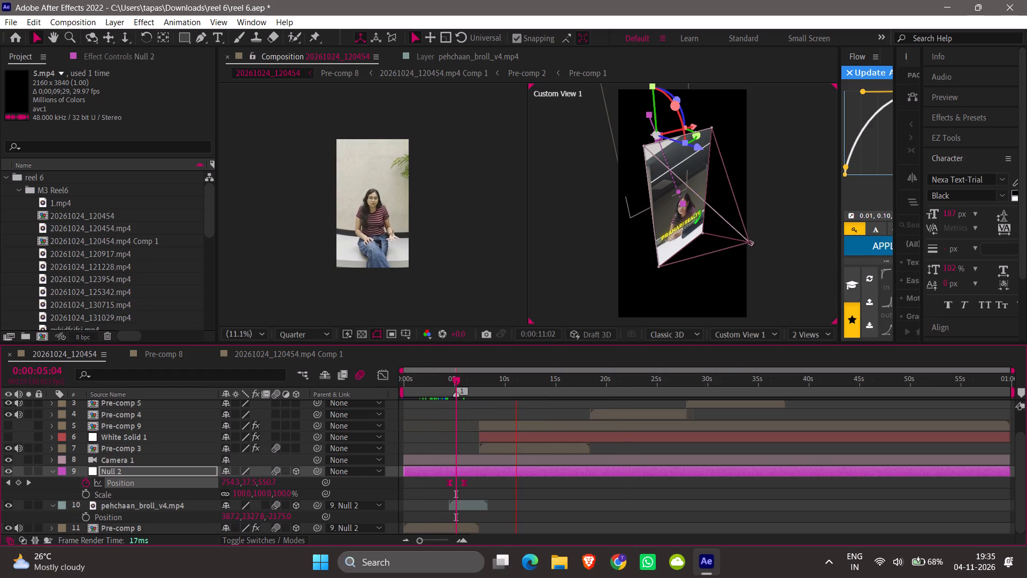
click(443, 538)
click(390, 378)
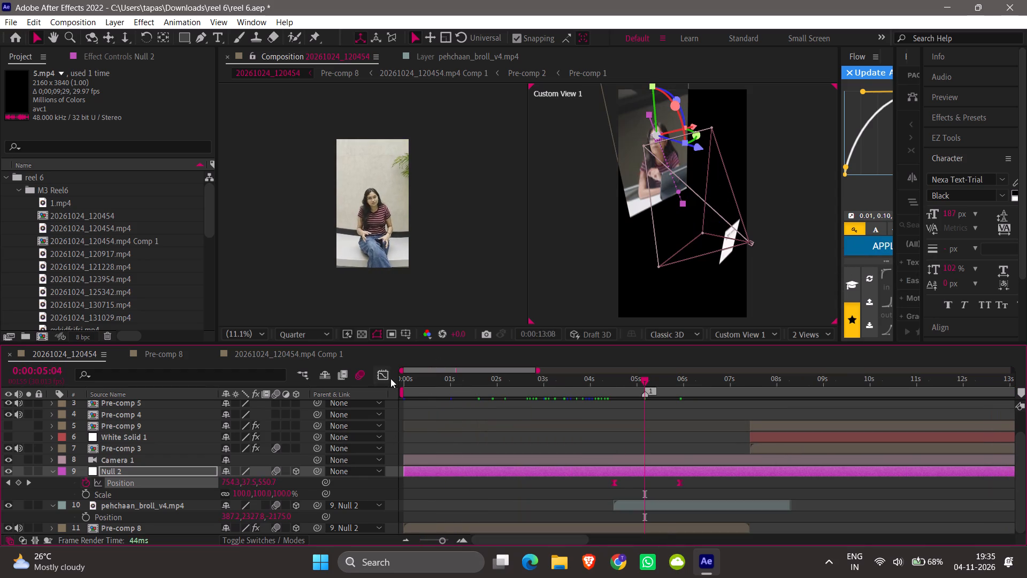
right_click(648, 482)
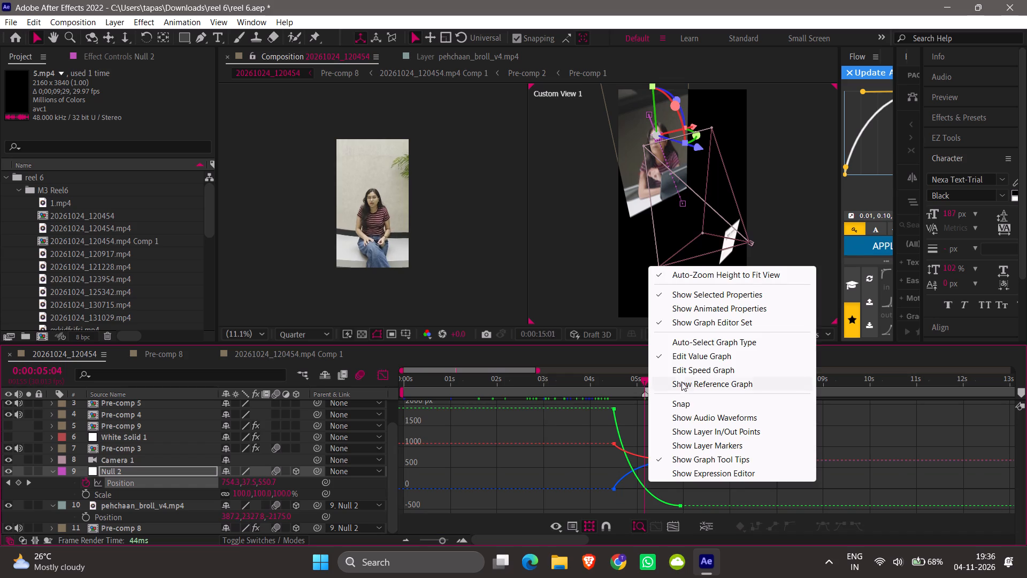
click(685, 369)
drag(632, 459, 554, 371)
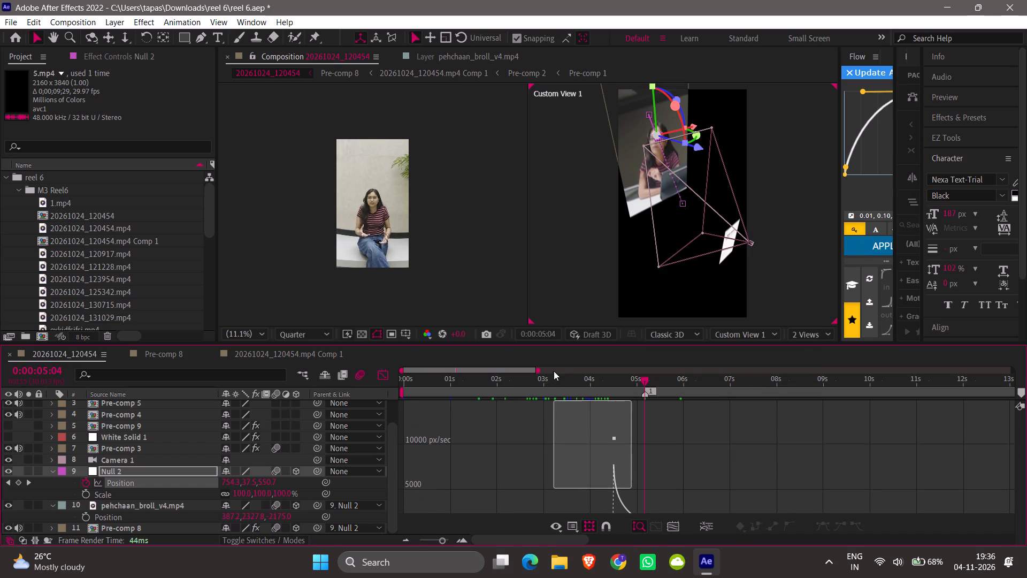
click(462, 543)
click(610, 479)
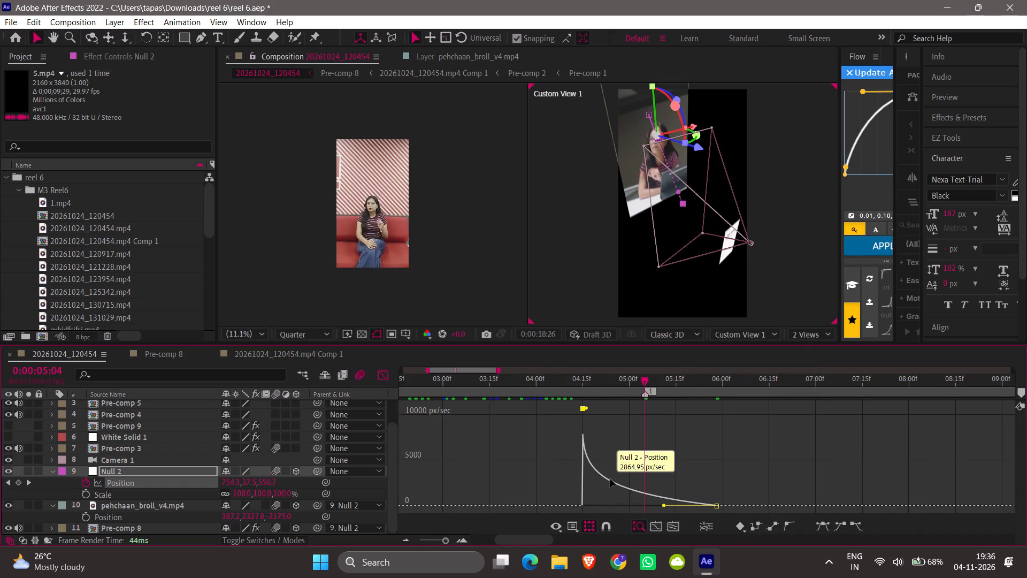
key(F9)
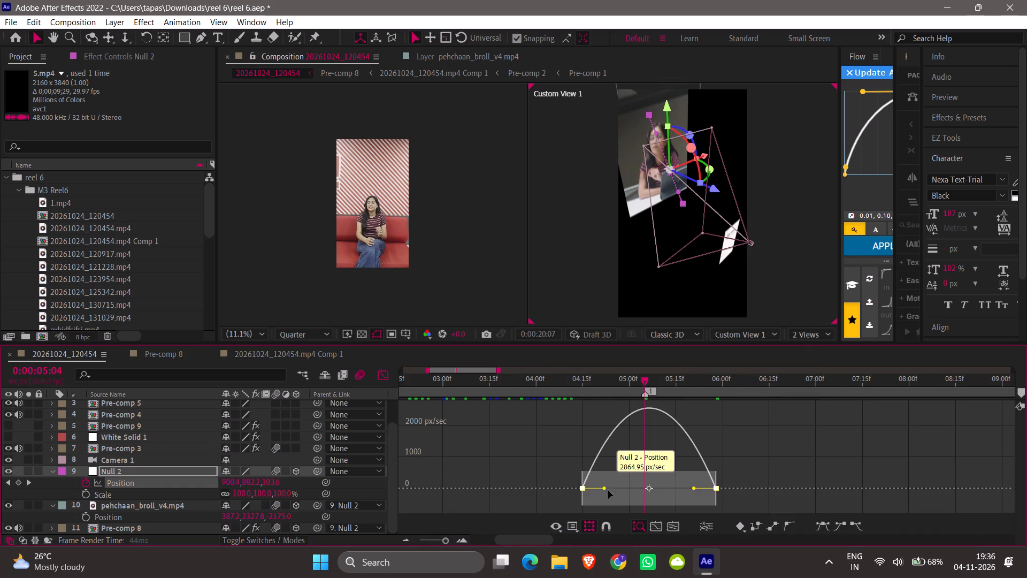
Shape Null 2's speed curve into a sharp central peak, with about 76% outgoing influence at zero speed, and preview from 0:00:03:28.
drag(605, 489, 636, 488)
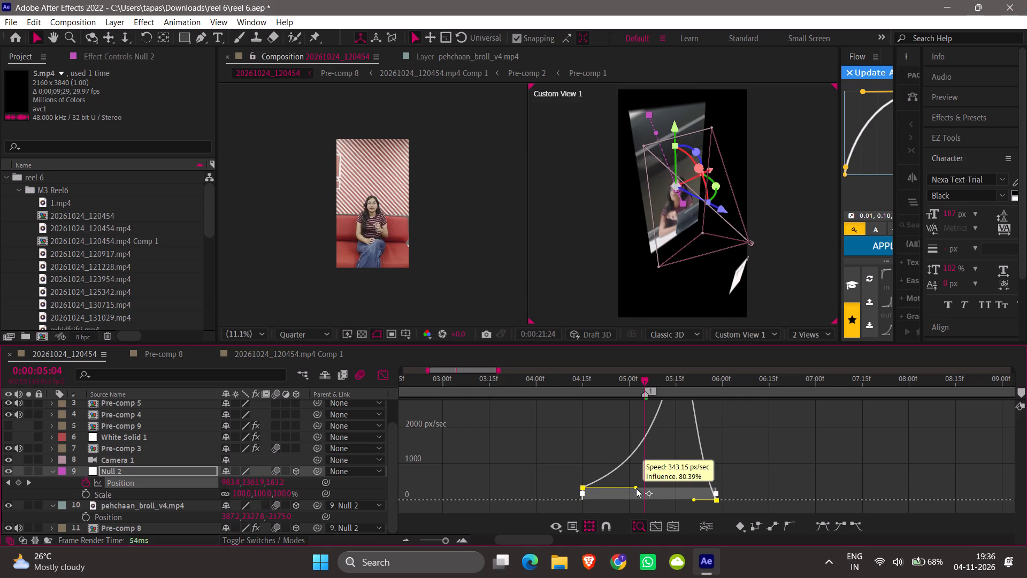
drag(636, 488, 637, 499)
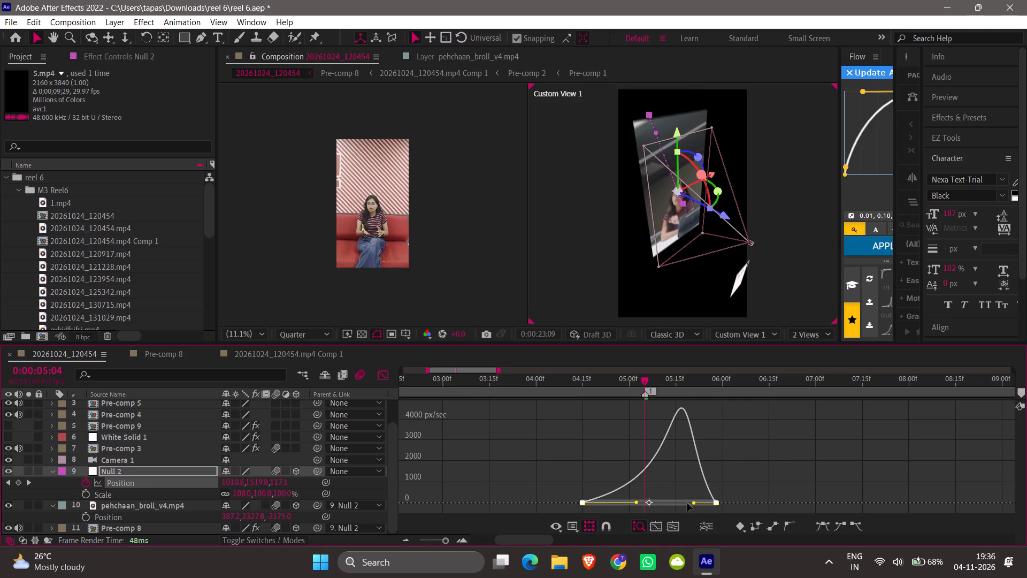
drag(696, 504, 662, 504)
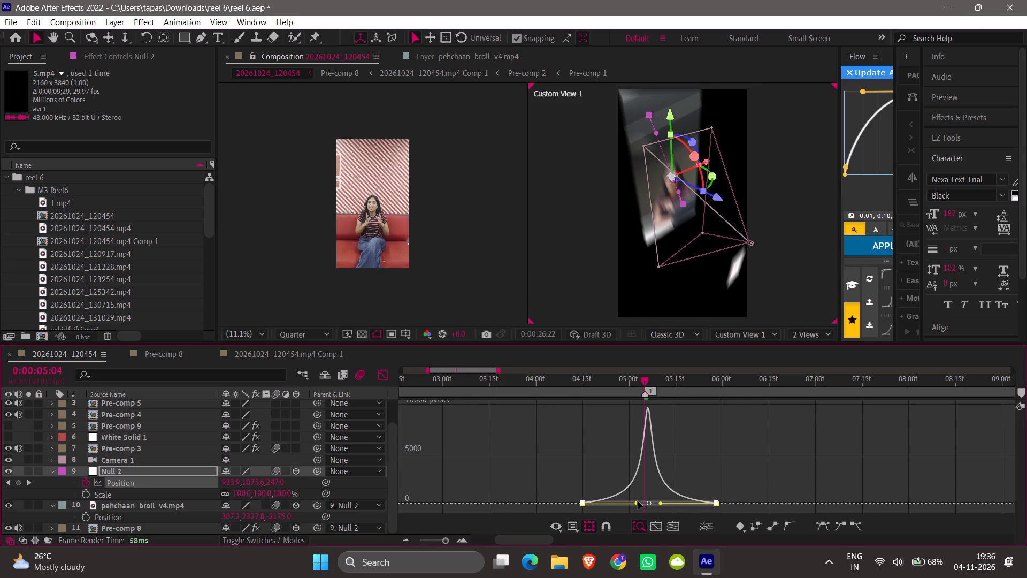
click(638, 502)
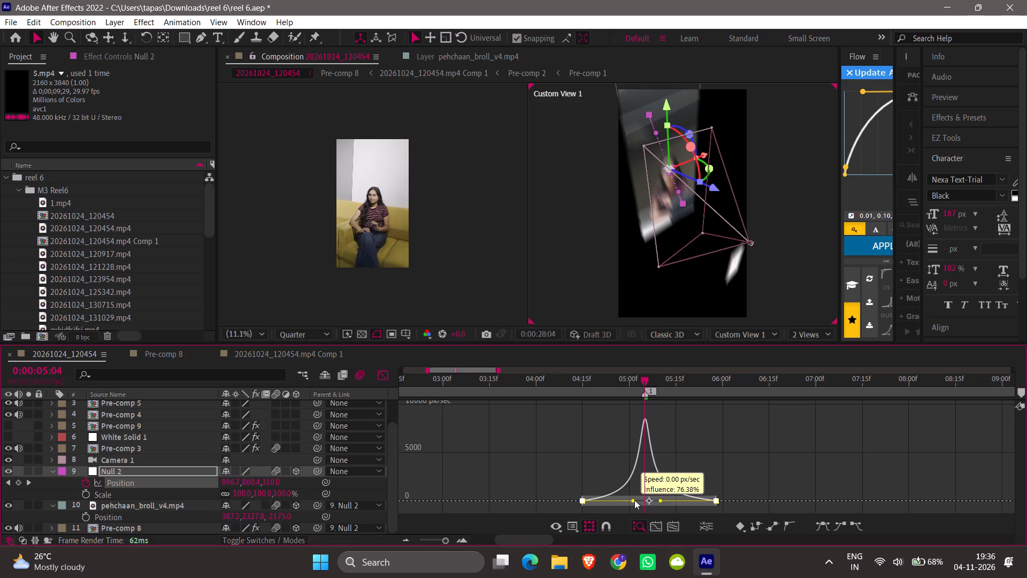
click(534, 383)
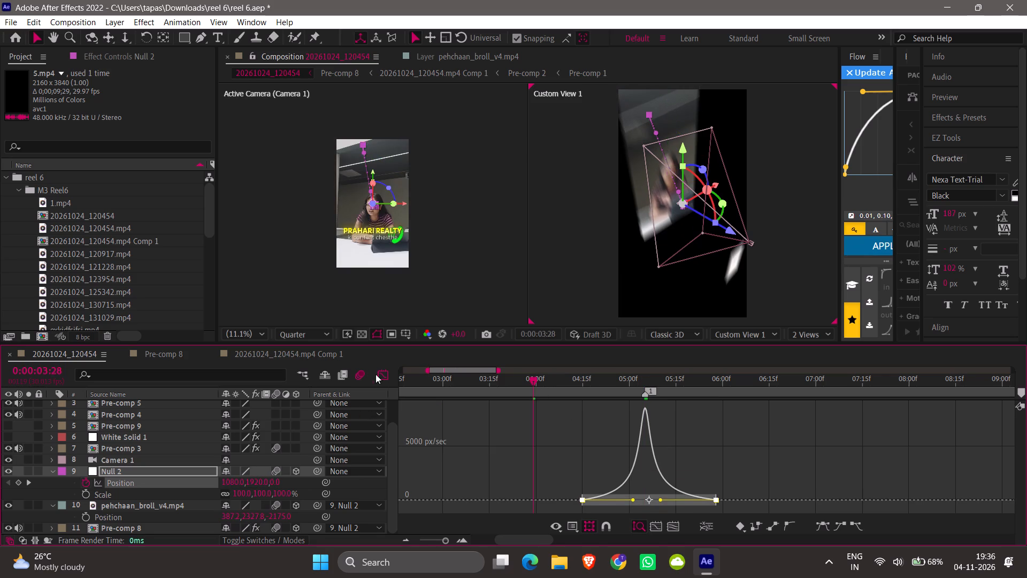
click(378, 379)
drag(426, 540, 379, 548)
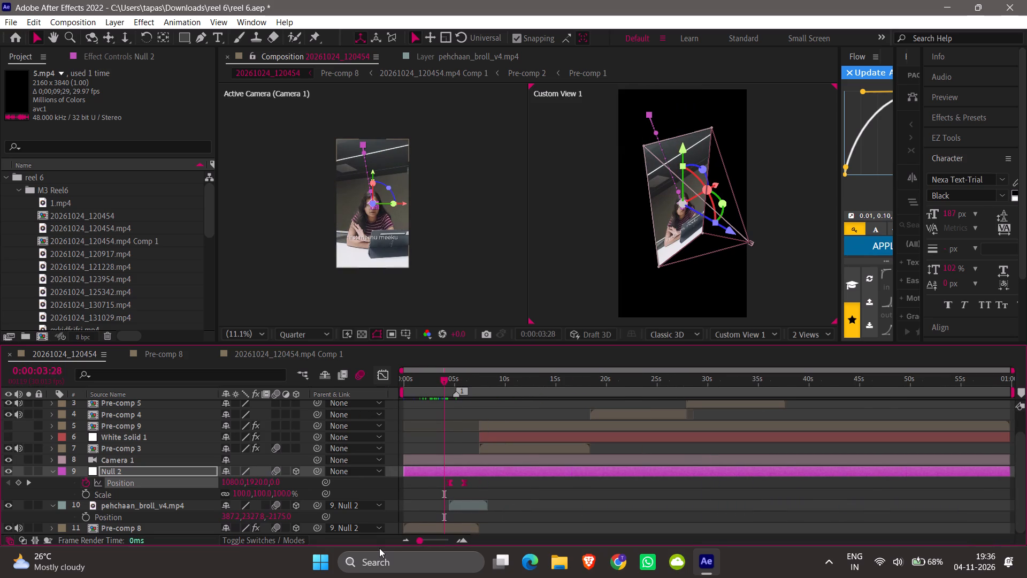
key(space)
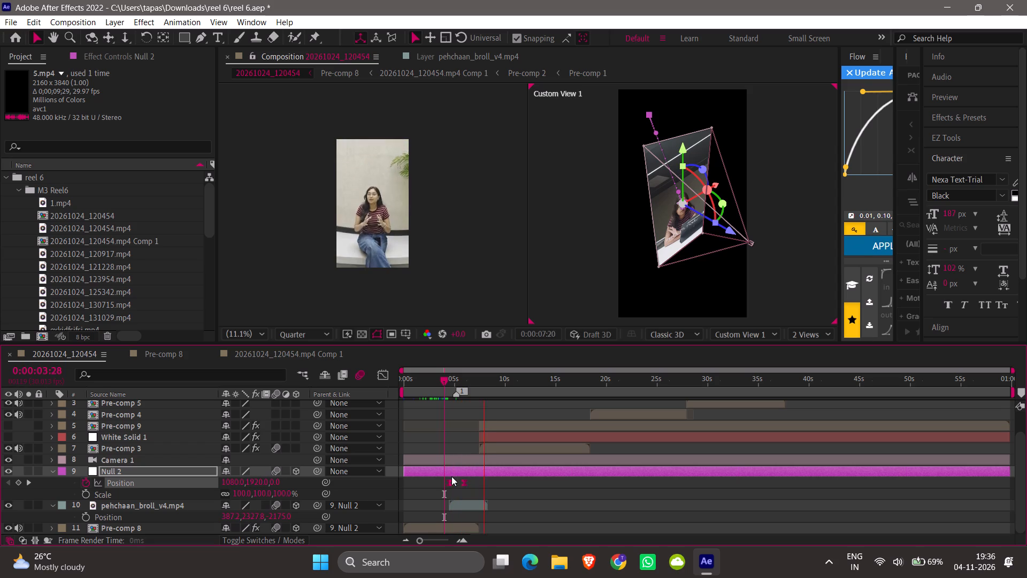
Return the playhead to 0:00:00:00 and save the reel 6 project.
drag(427, 385, 350, 401)
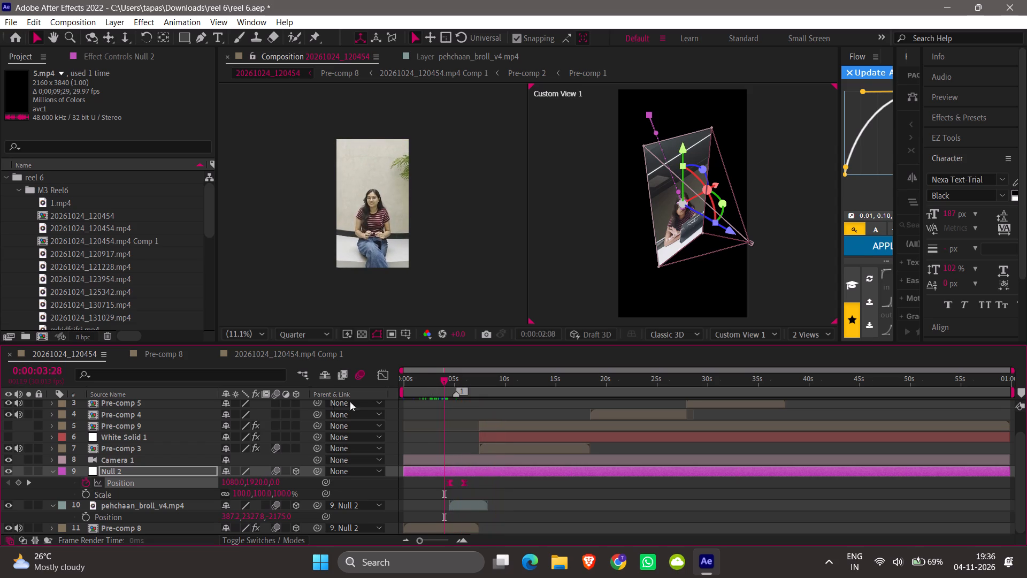
drag(350, 401, 297, 407)
key(ctrl+s)
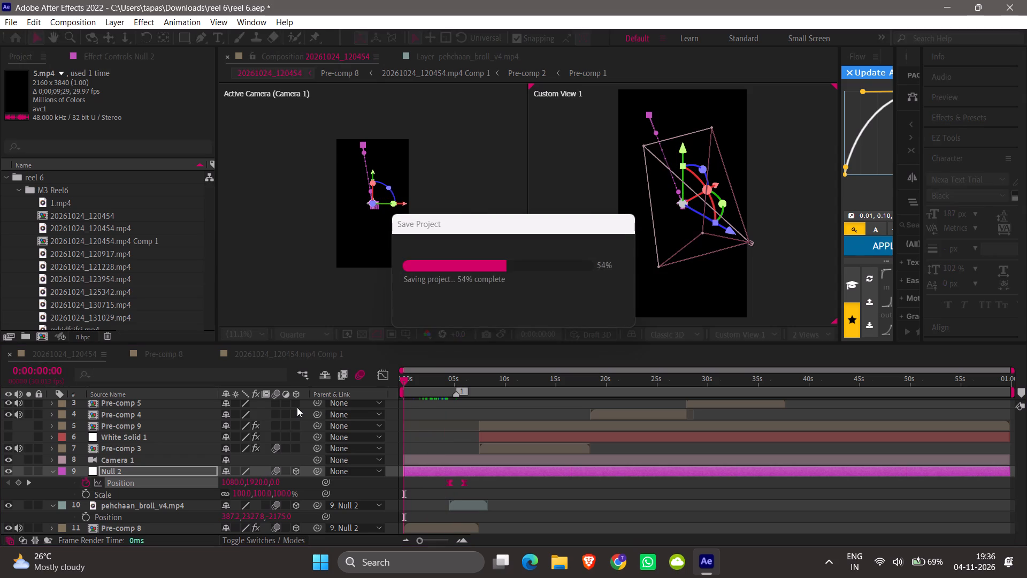
Play the composition from the start and switch the viewer from two views to a single view.
key(space)
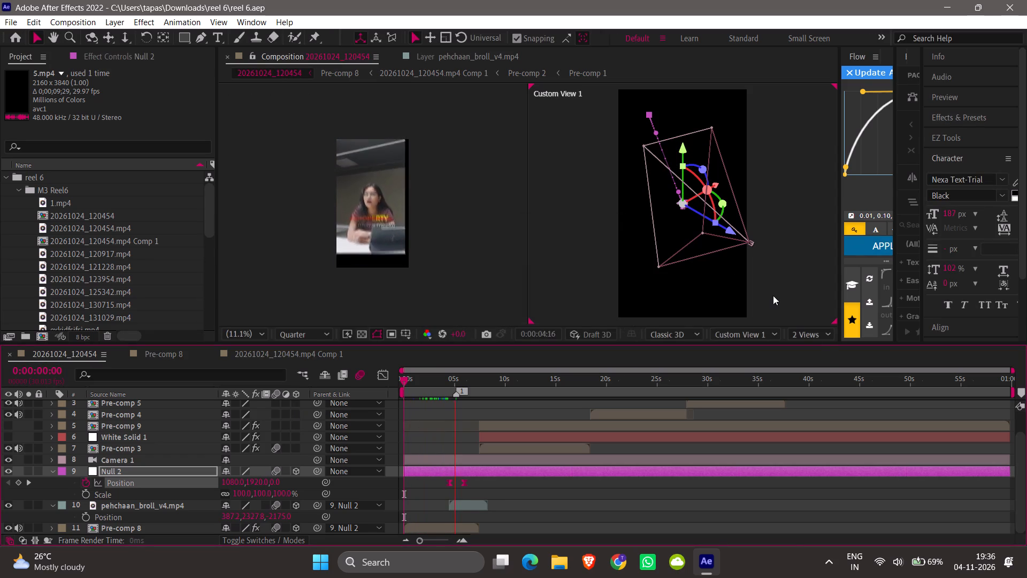
click(813, 336)
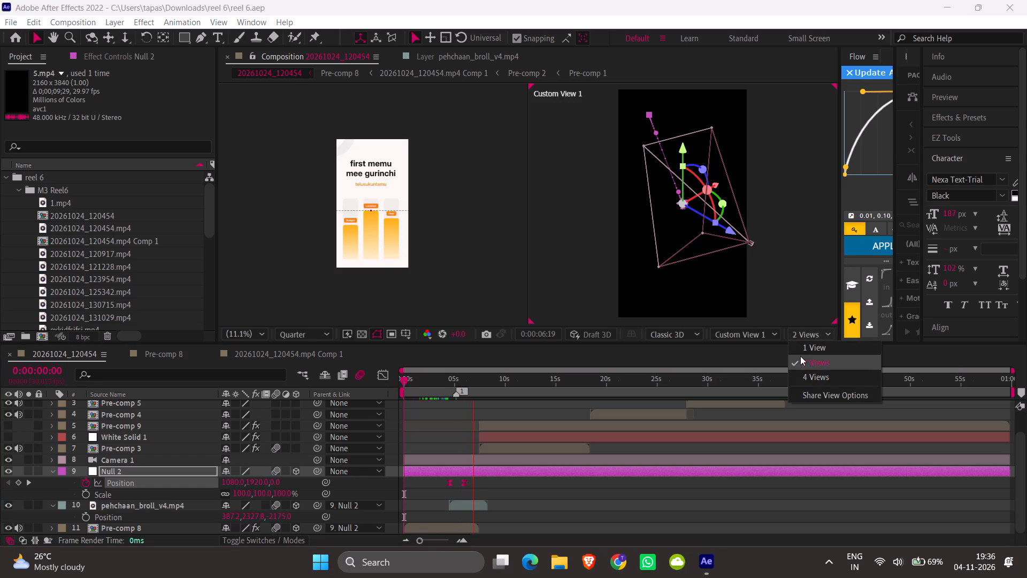
click(801, 351)
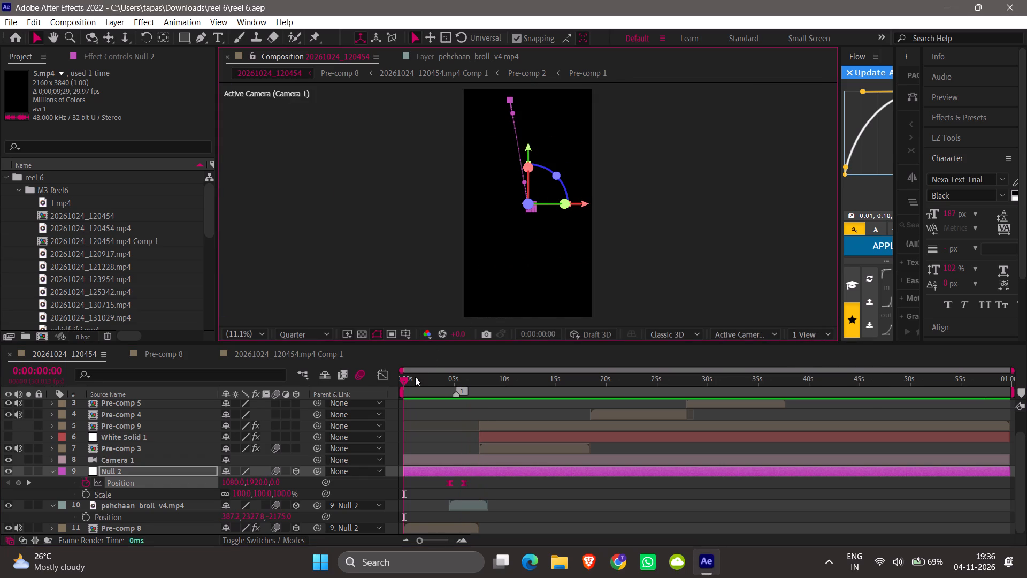
Preview the composition from the start and examine the transition to the bar-chart clip, scrubbing repeatedly between about 0:00:02:00 and 0:00:06:13.
drag(413, 382, 331, 403)
key(space)
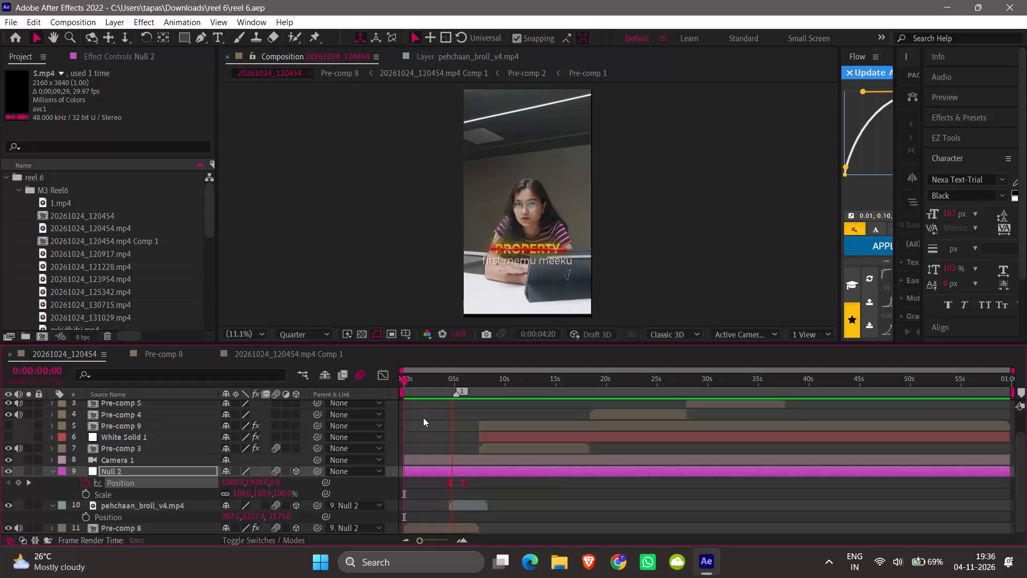
click(420, 390)
key(space)
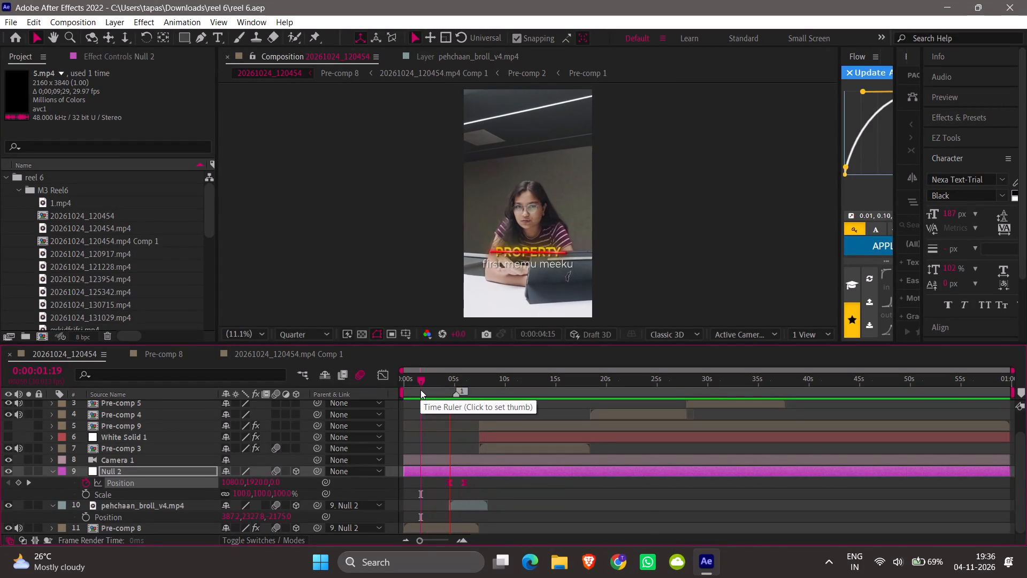
drag(420, 390, 435, 393)
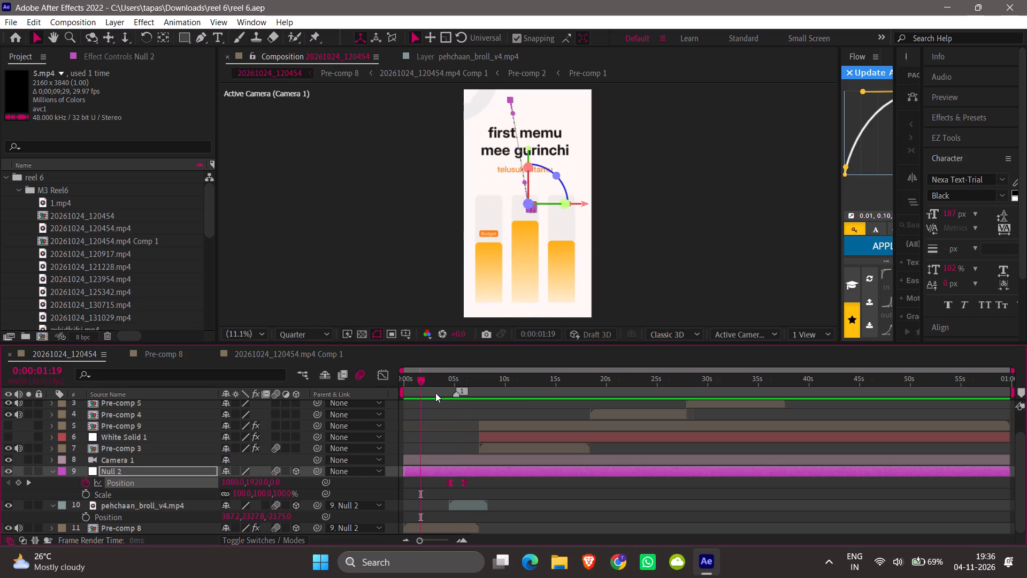
drag(435, 393, 471, 421)
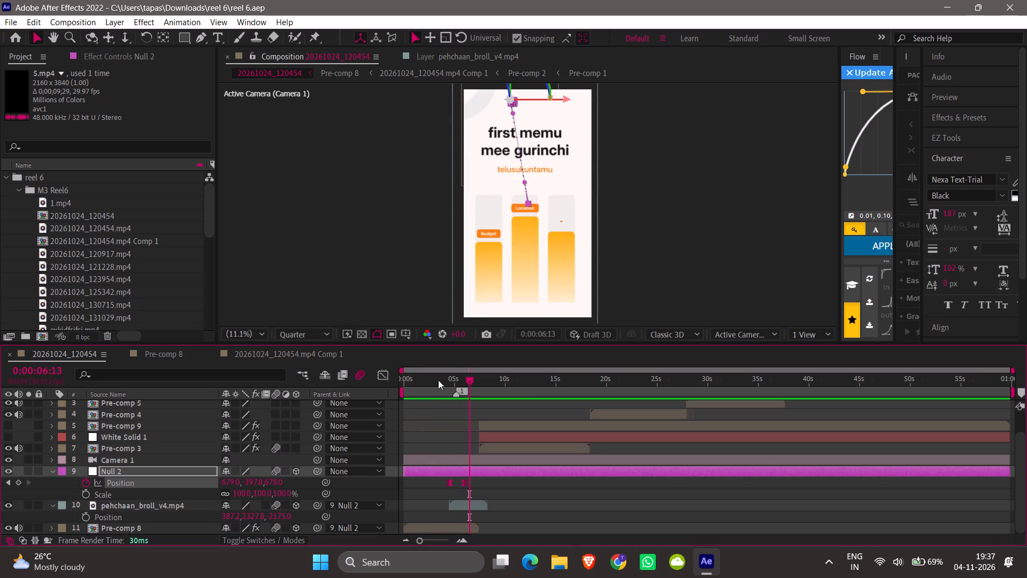
drag(430, 390, 438, 391)
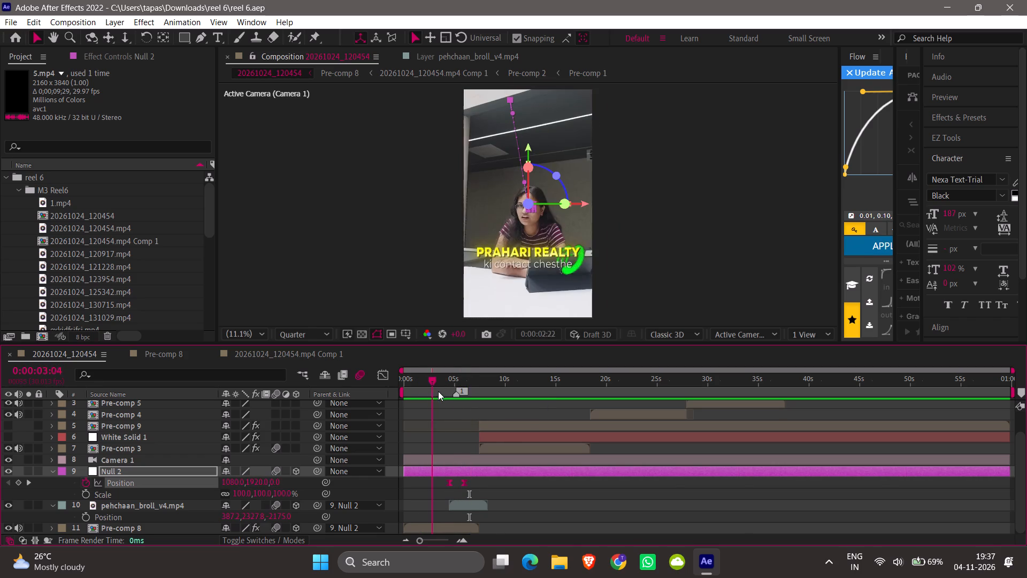
drag(438, 391, 465, 396)
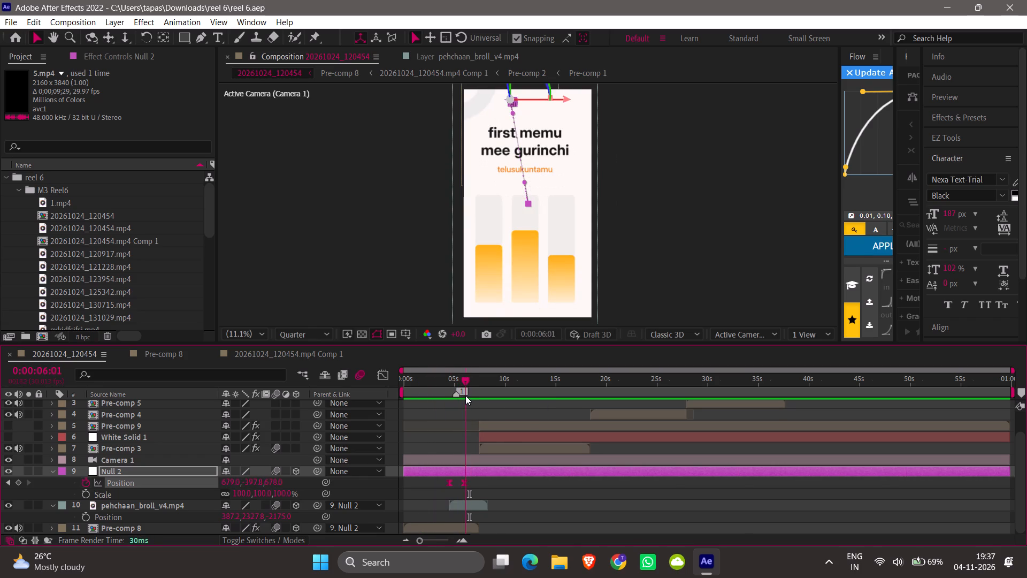
drag(465, 396, 460, 396)
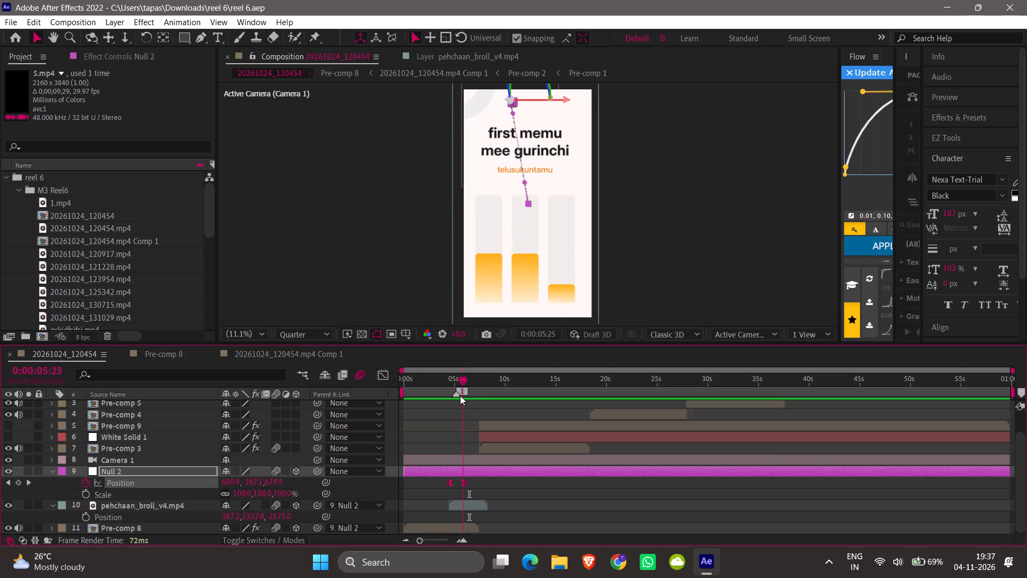
drag(460, 396, 463, 396)
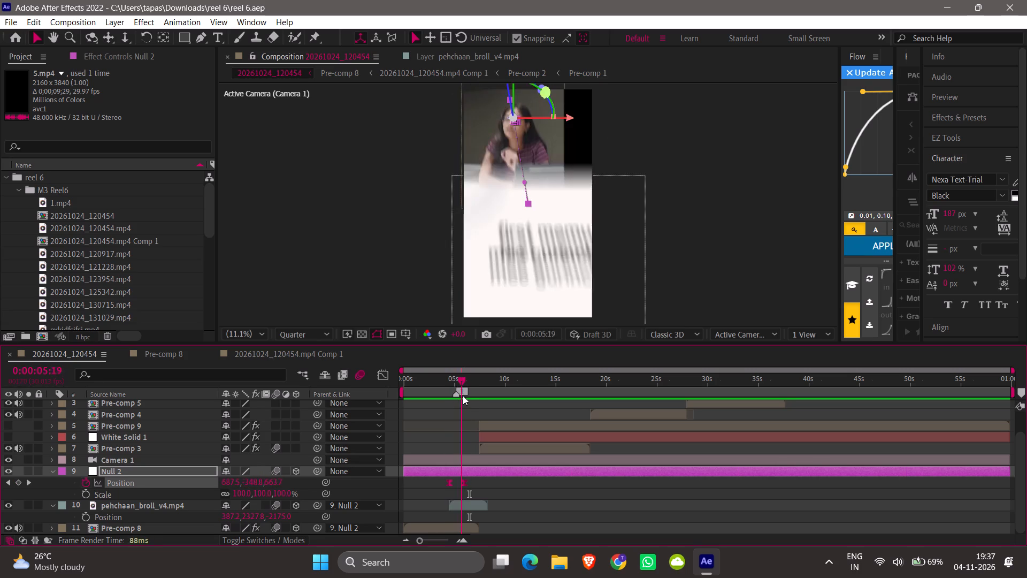
drag(463, 396, 404, 369)
key(space)
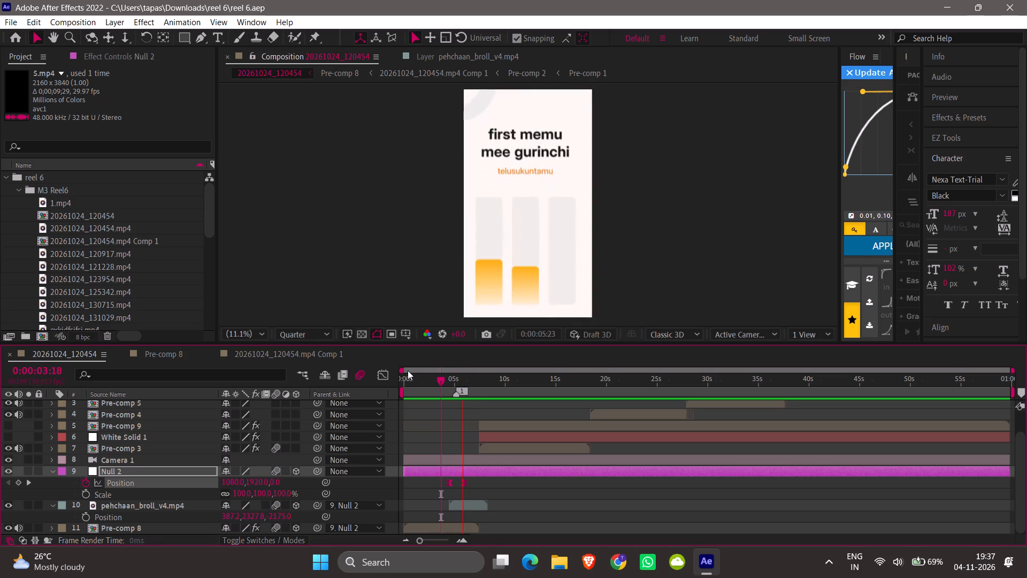
drag(427, 377, 431, 383)
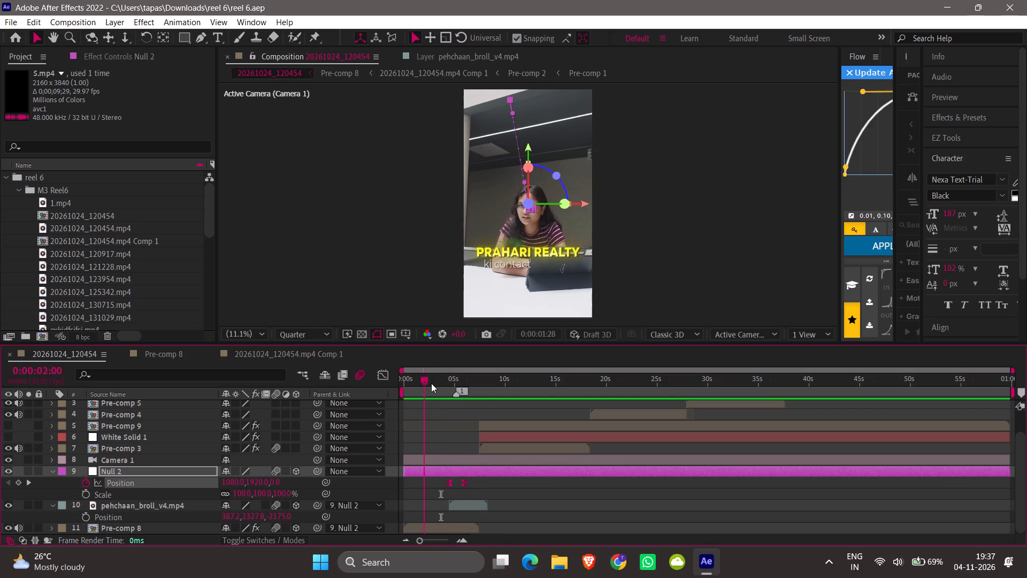
drag(431, 383, 466, 415)
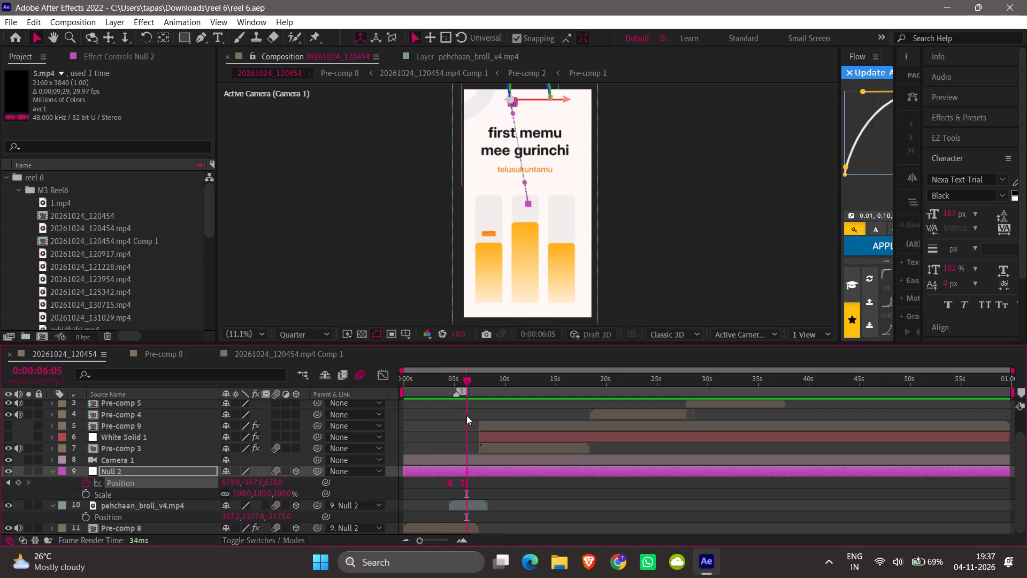
drag(440, 390, 446, 390)
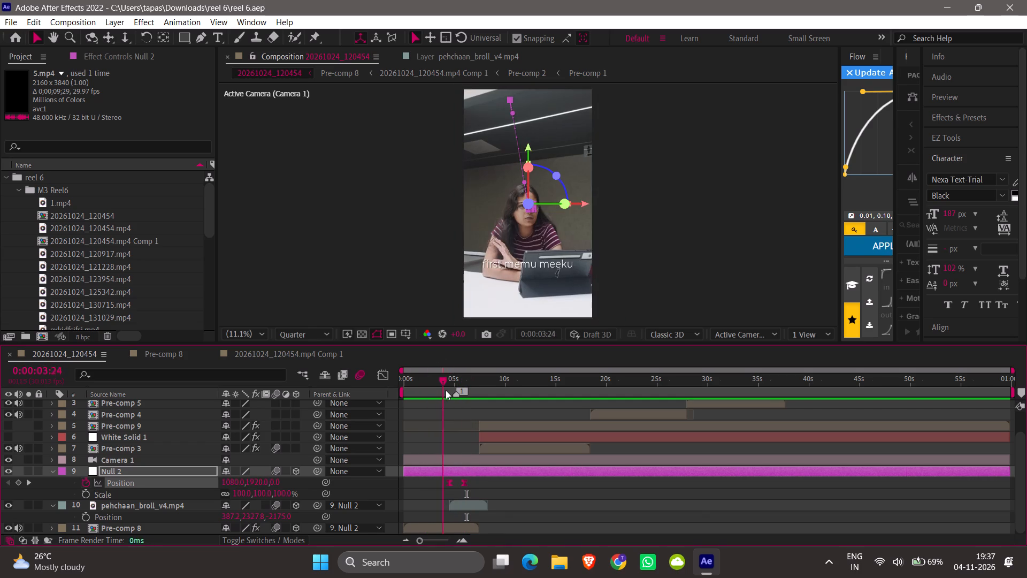
drag(446, 390, 465, 400)
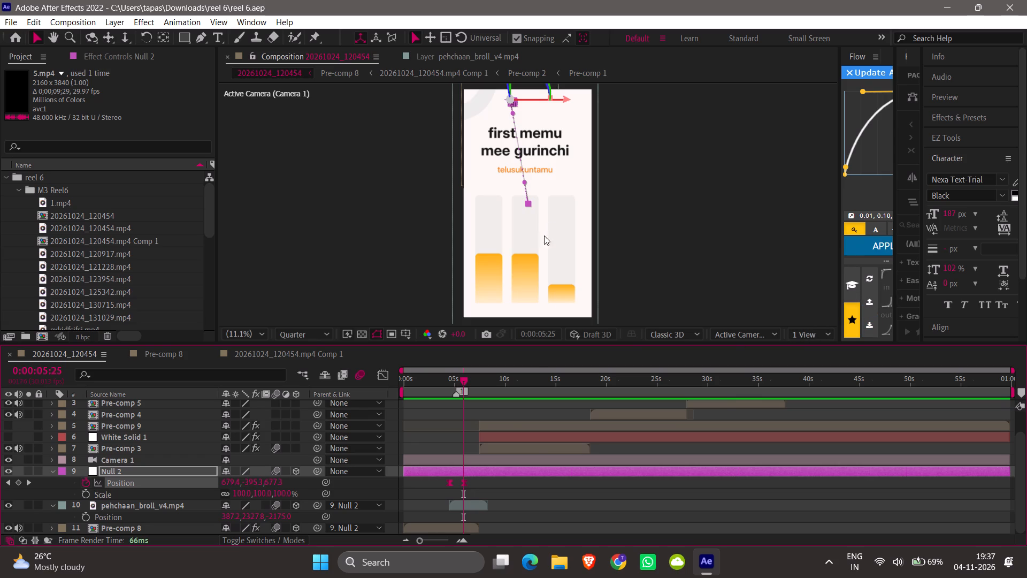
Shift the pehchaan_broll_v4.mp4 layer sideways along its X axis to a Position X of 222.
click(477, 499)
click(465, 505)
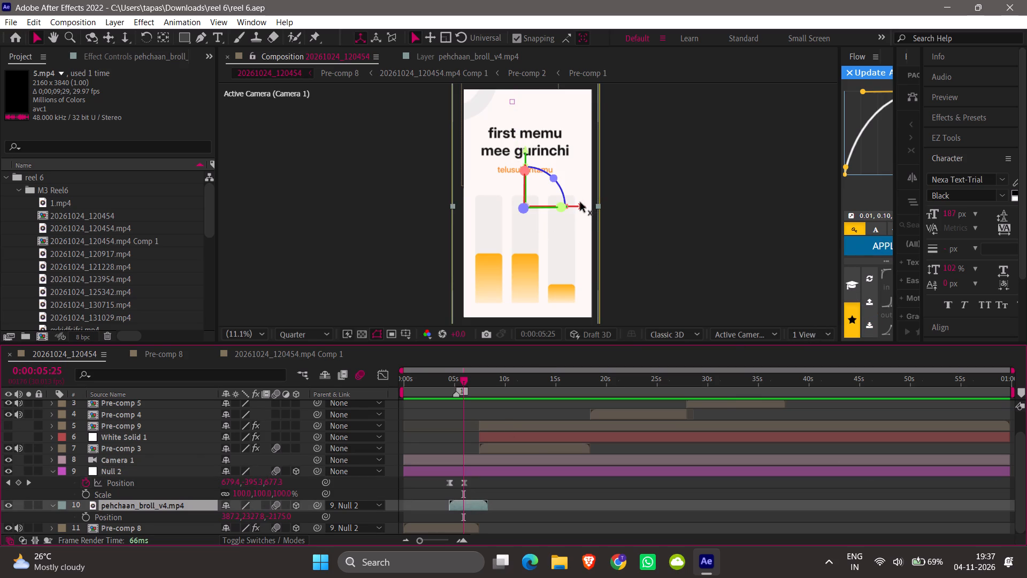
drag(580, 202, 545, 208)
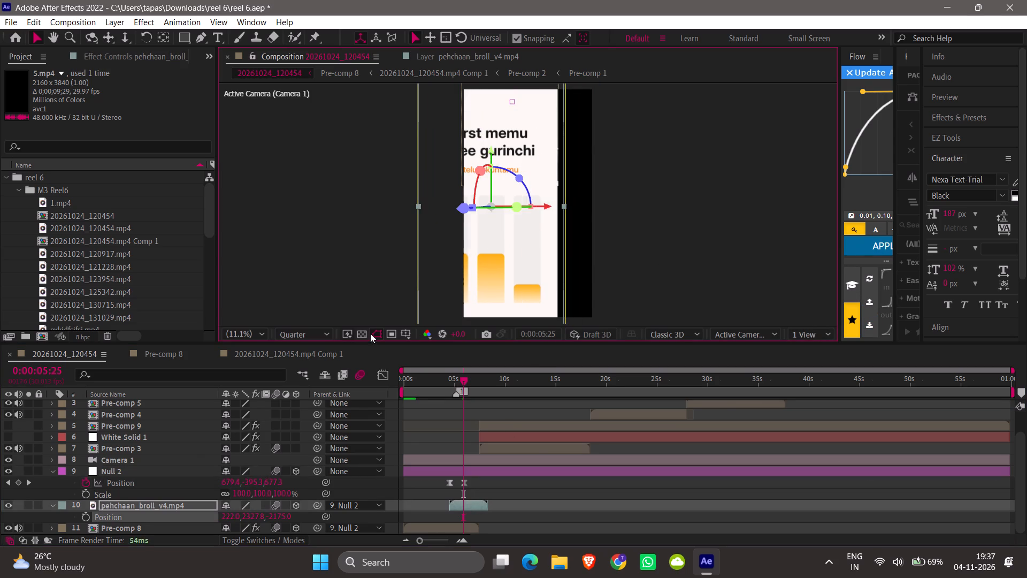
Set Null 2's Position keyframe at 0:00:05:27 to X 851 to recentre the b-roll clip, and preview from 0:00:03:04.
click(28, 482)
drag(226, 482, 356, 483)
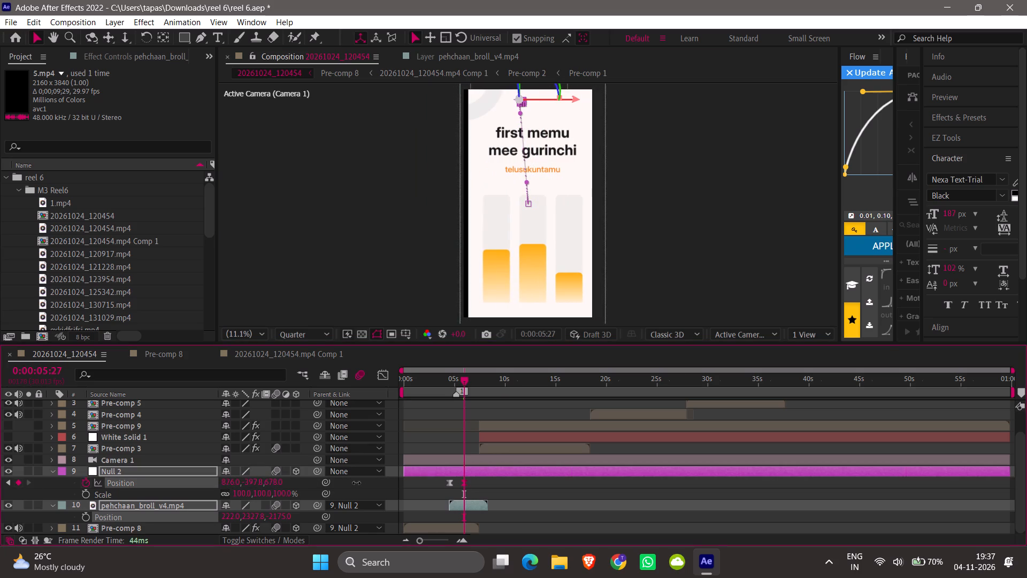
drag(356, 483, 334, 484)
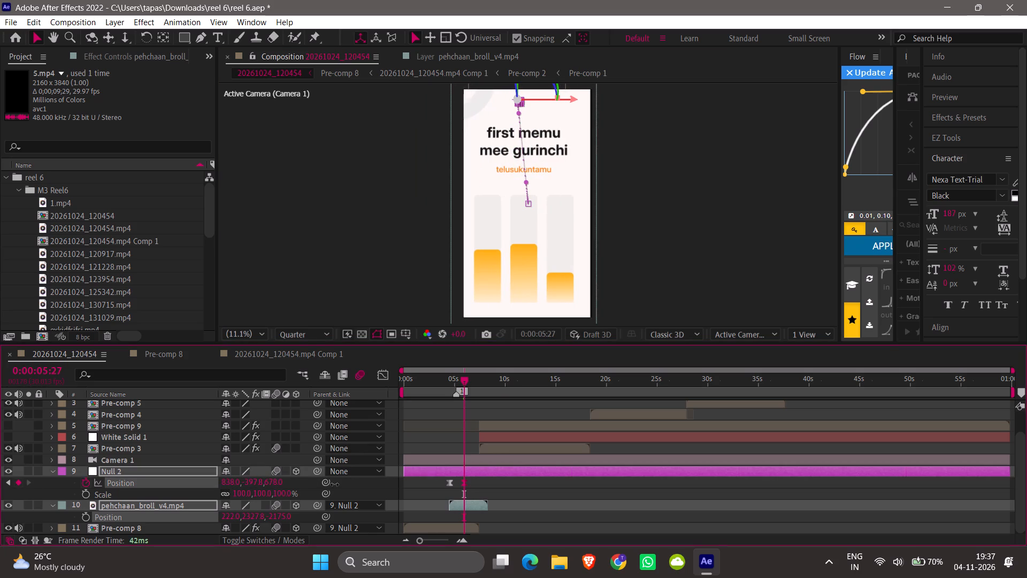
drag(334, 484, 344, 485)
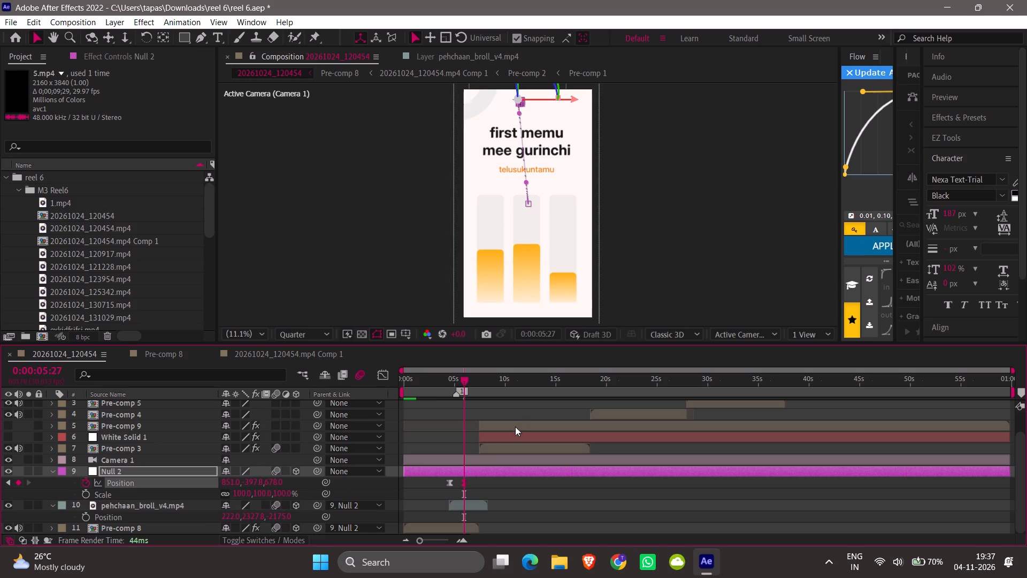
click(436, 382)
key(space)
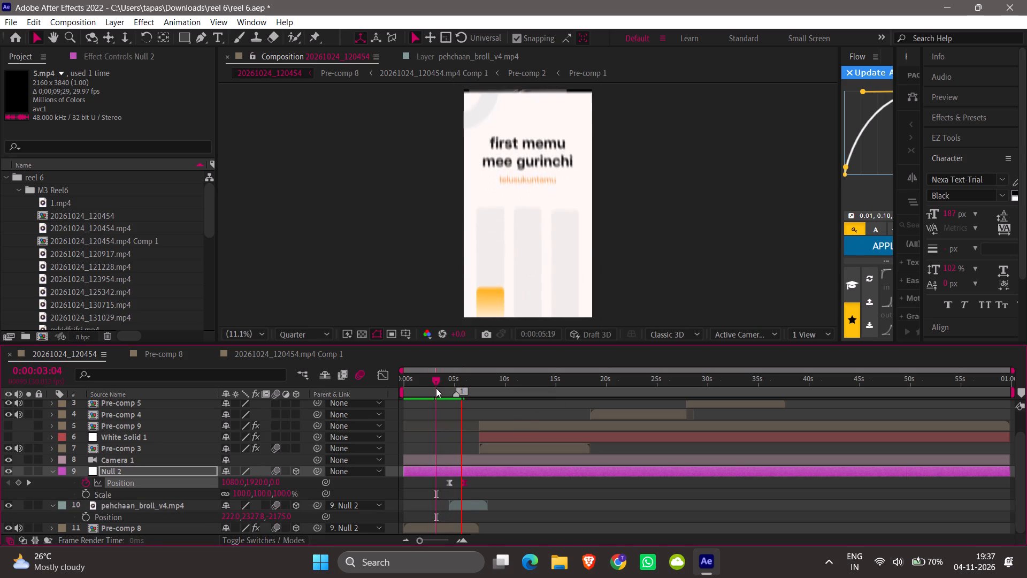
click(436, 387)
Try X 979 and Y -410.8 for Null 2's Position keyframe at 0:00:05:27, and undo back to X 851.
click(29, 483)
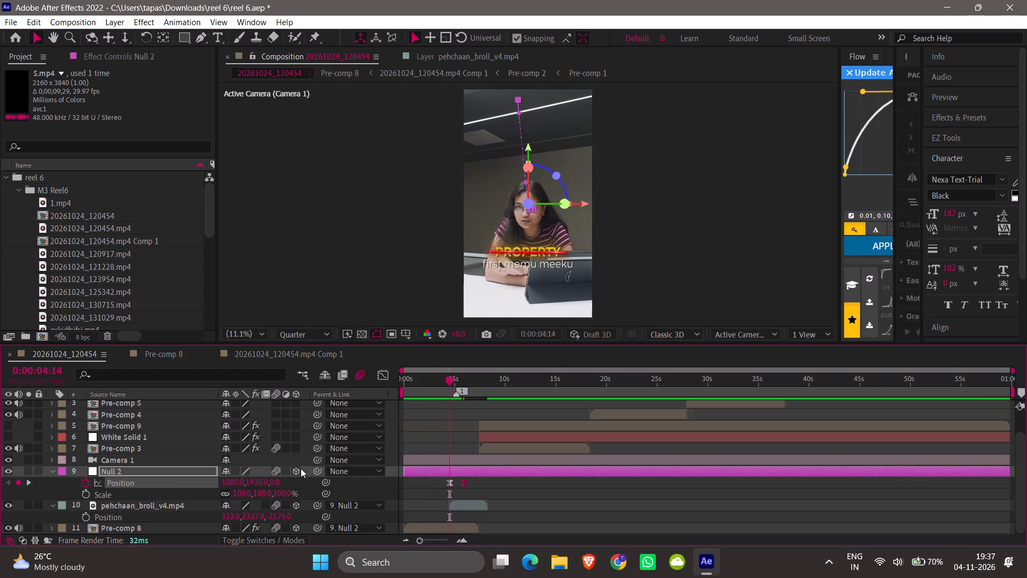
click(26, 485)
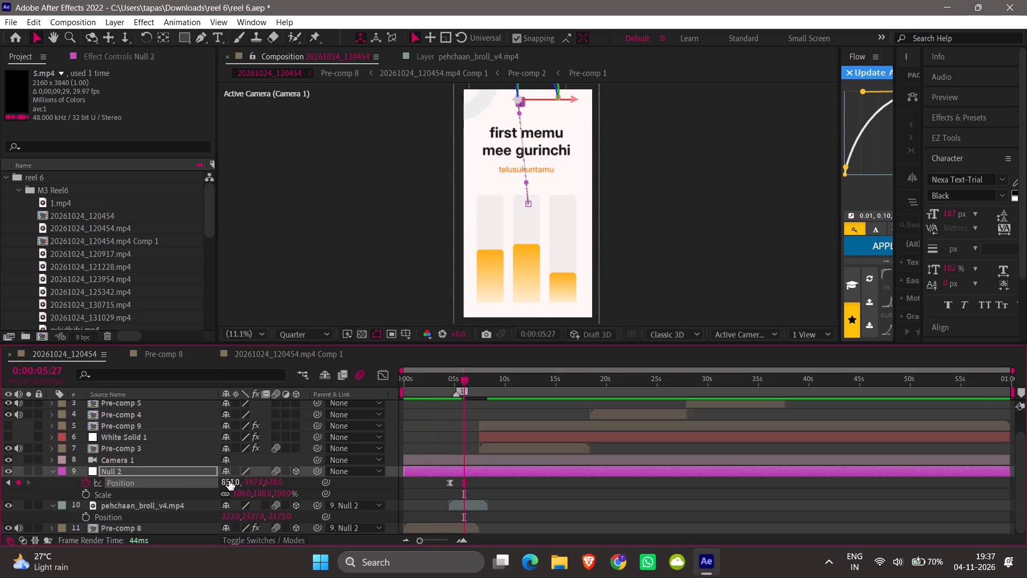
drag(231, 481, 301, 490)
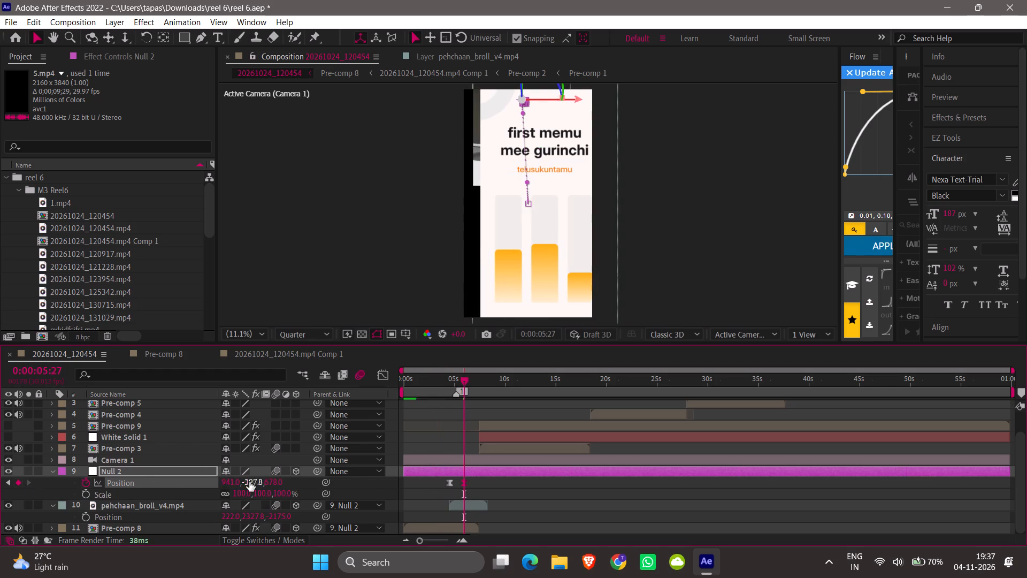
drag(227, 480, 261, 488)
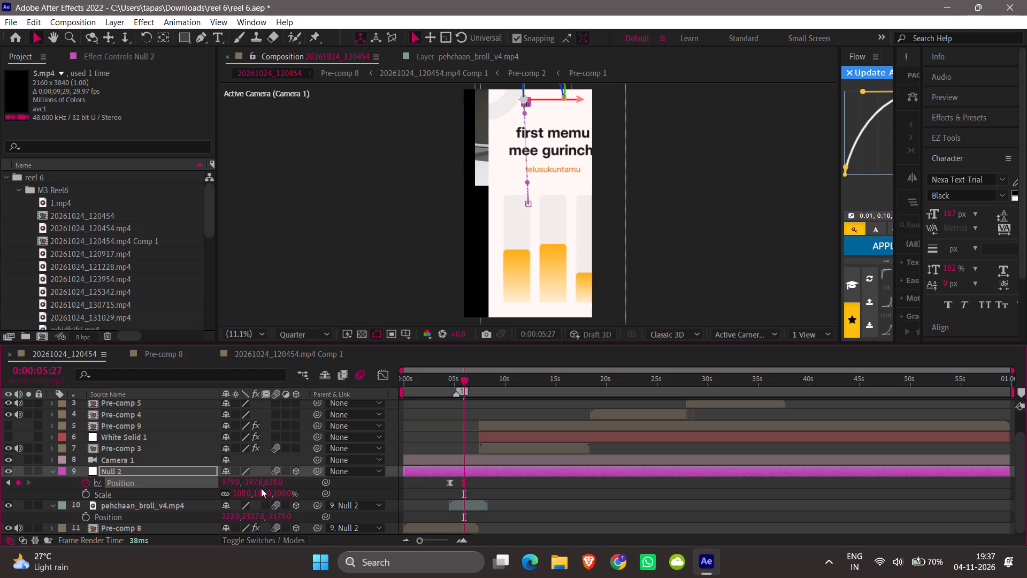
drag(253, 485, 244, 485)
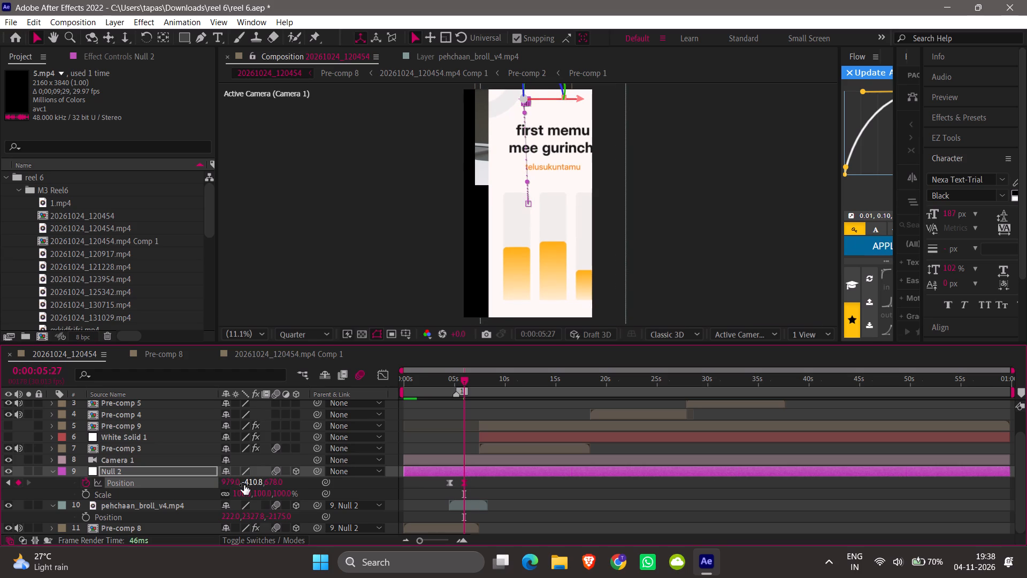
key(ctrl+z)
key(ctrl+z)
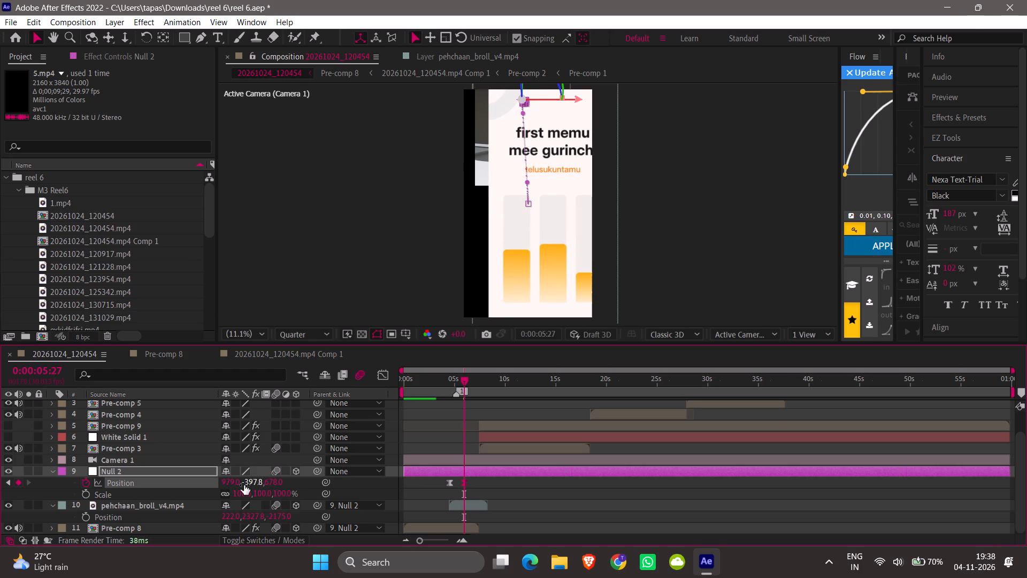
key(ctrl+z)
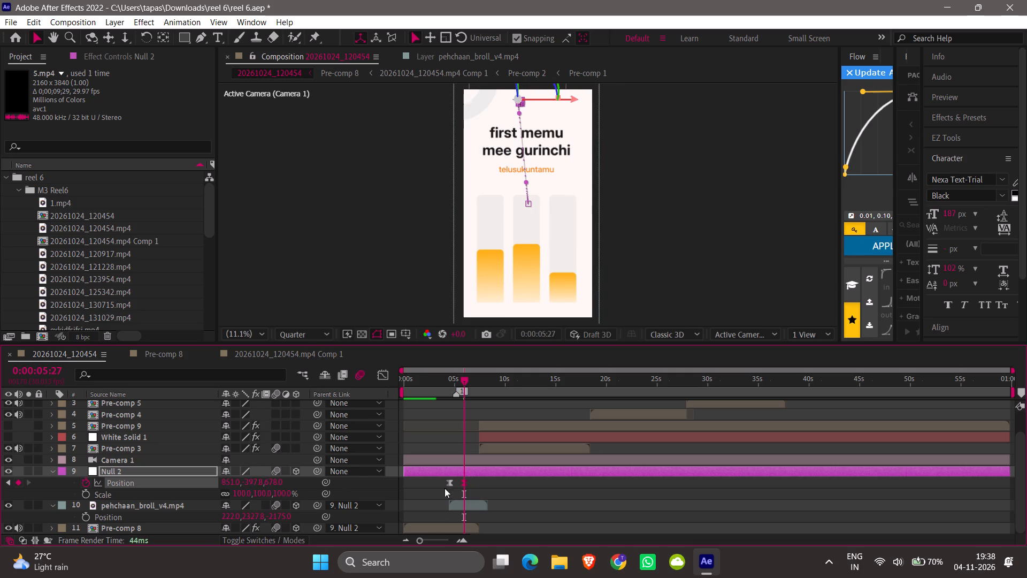
Set the pehchaan_broll_v4.mp4 layer's Position X to 404.
click(455, 505)
drag(230, 518, 317, 516)
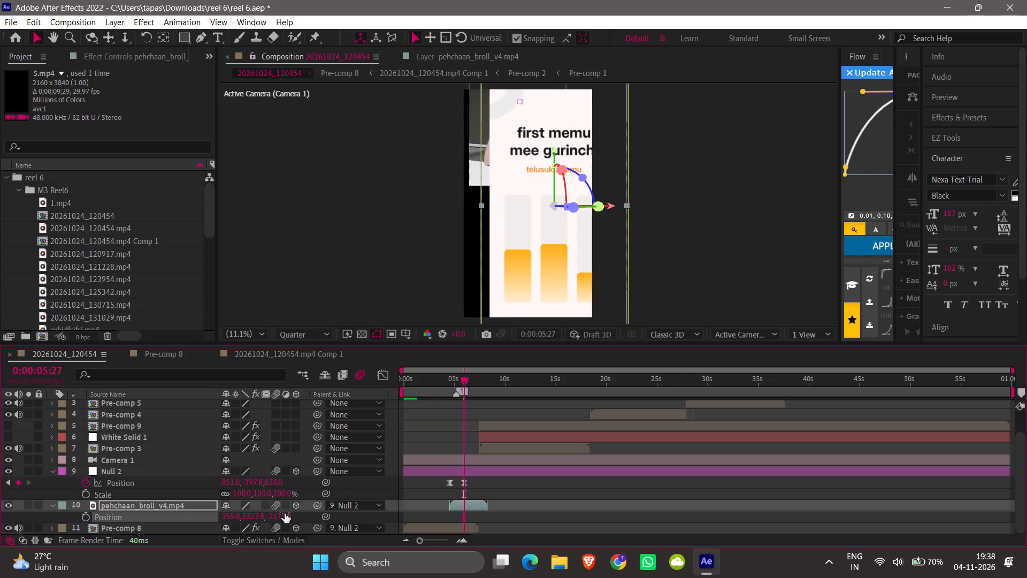
drag(235, 518, 266, 517)
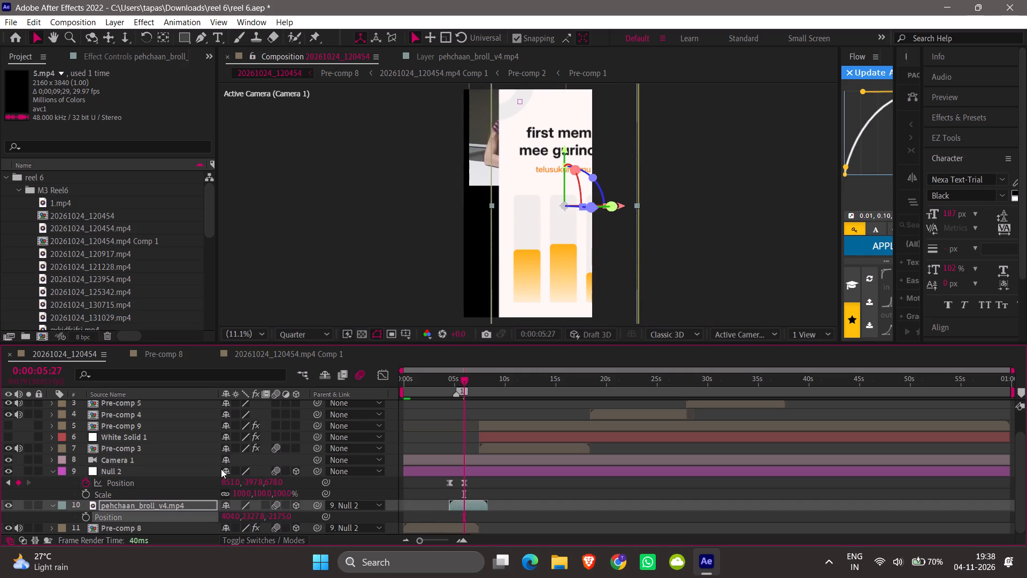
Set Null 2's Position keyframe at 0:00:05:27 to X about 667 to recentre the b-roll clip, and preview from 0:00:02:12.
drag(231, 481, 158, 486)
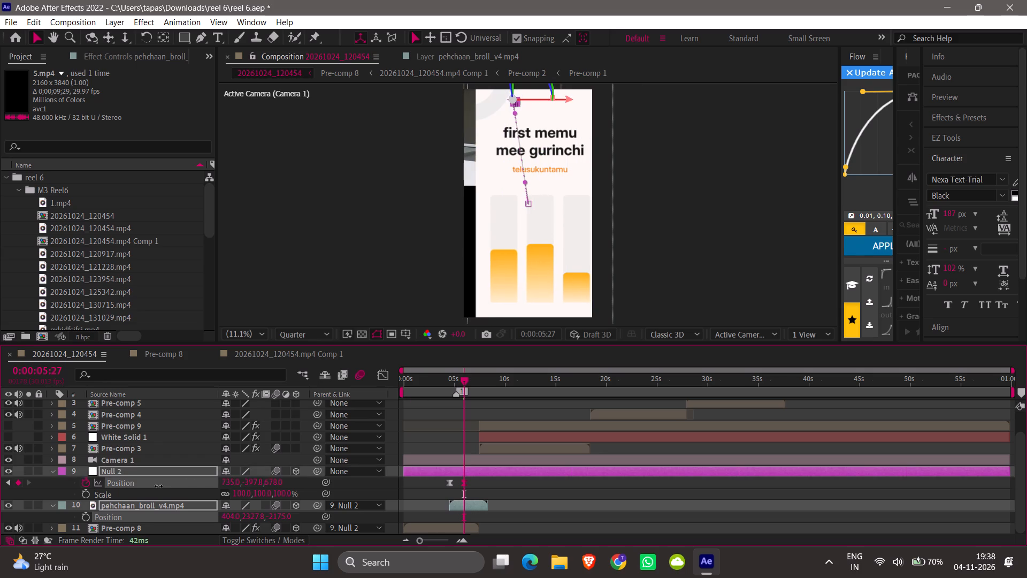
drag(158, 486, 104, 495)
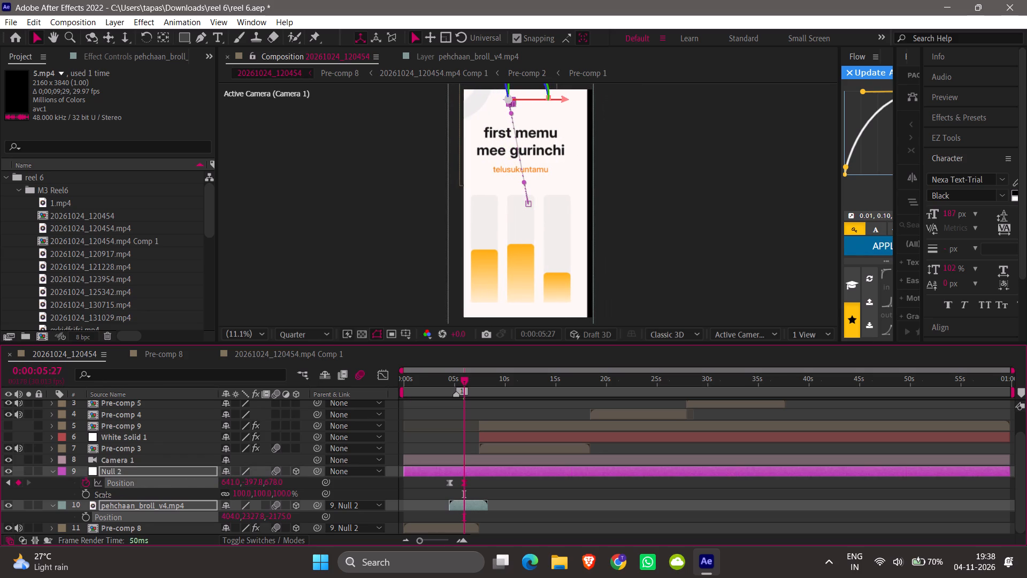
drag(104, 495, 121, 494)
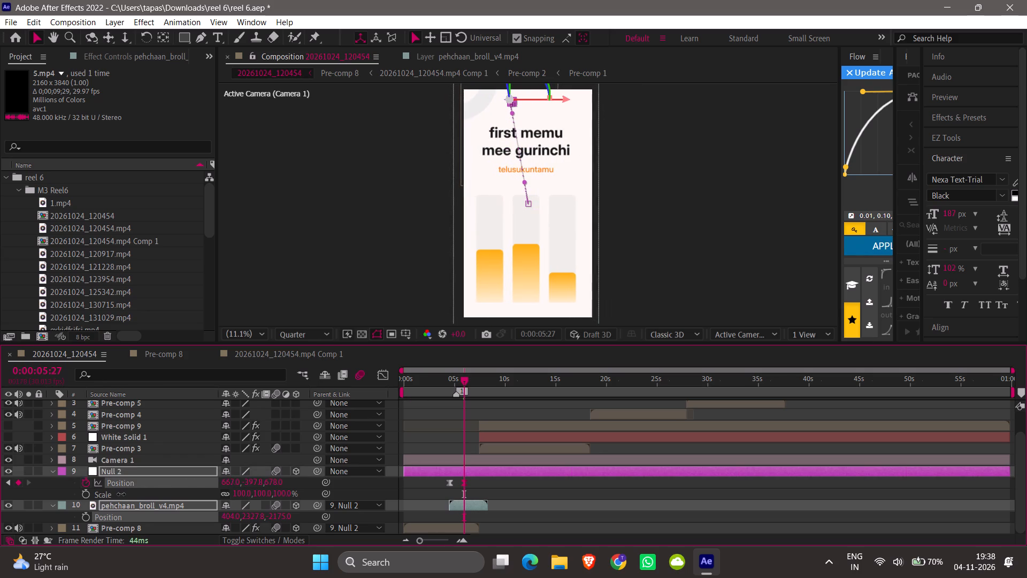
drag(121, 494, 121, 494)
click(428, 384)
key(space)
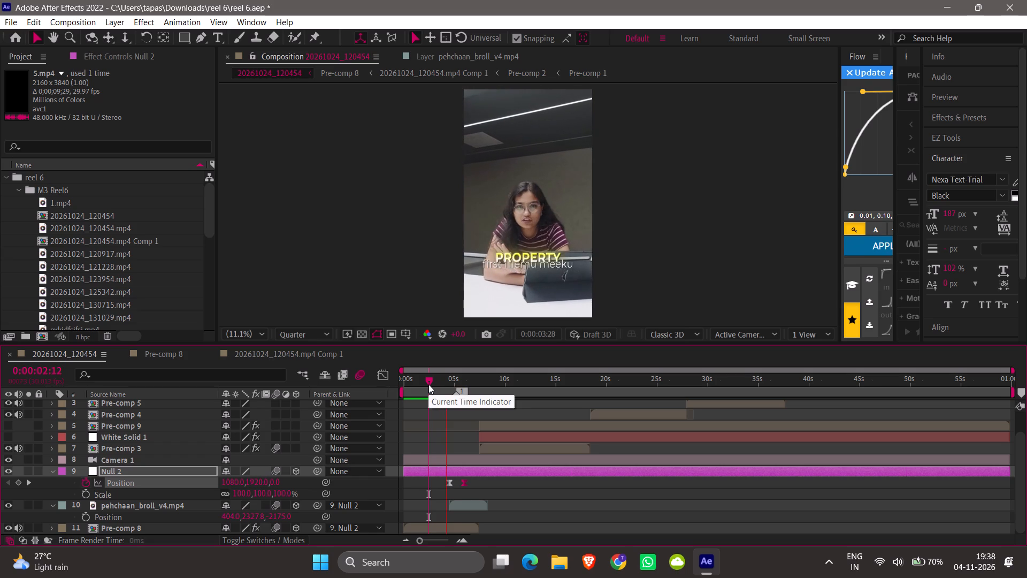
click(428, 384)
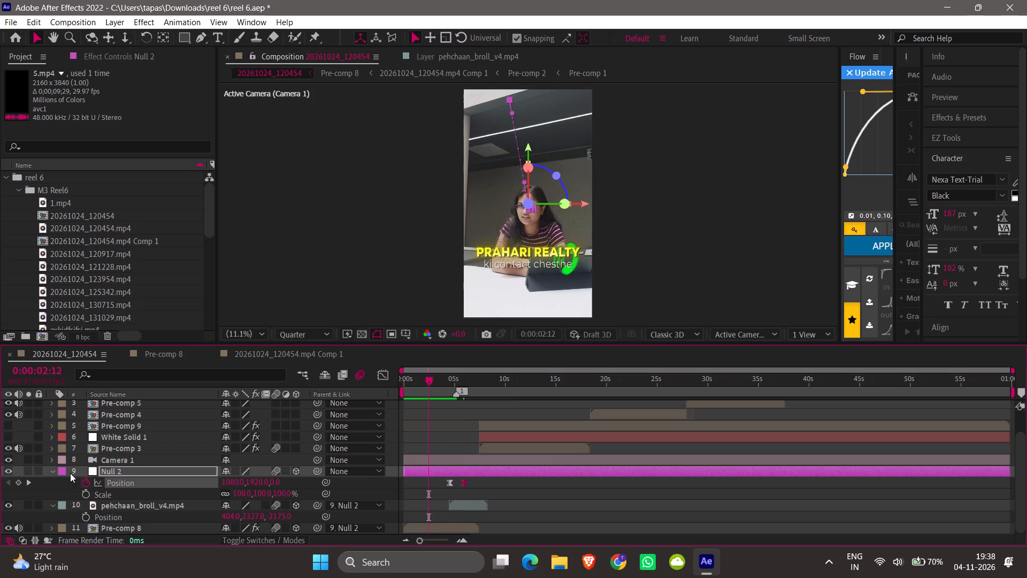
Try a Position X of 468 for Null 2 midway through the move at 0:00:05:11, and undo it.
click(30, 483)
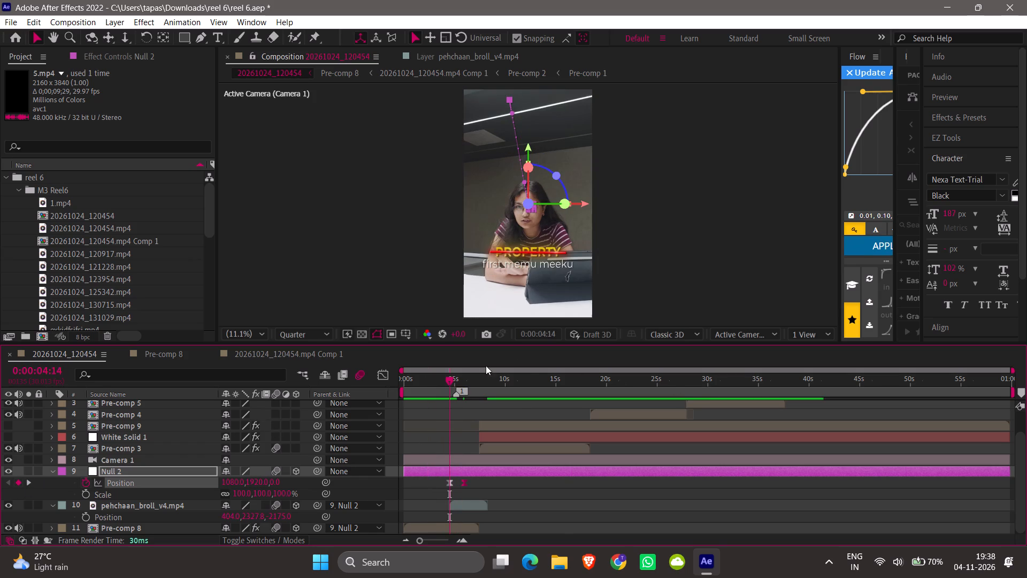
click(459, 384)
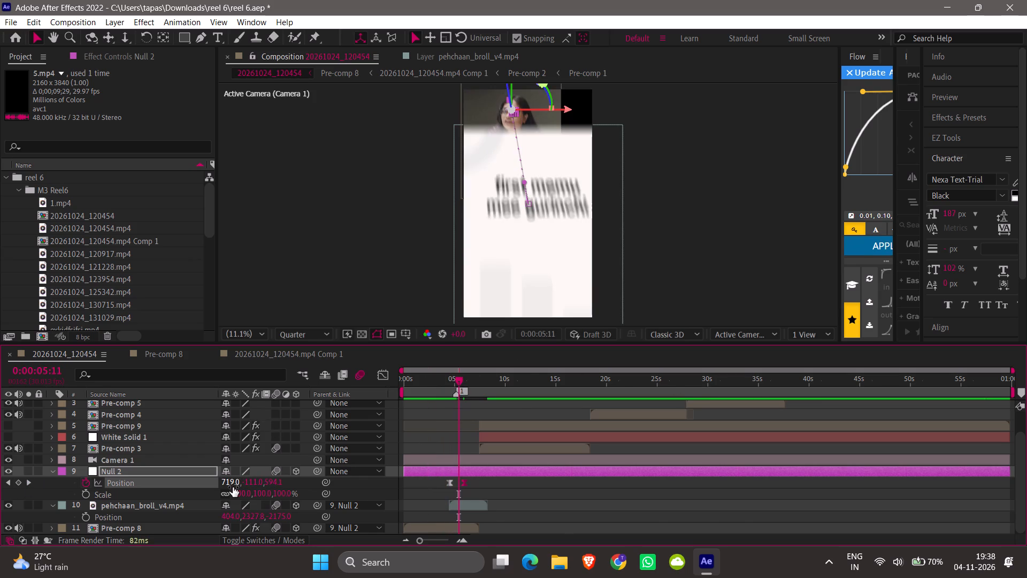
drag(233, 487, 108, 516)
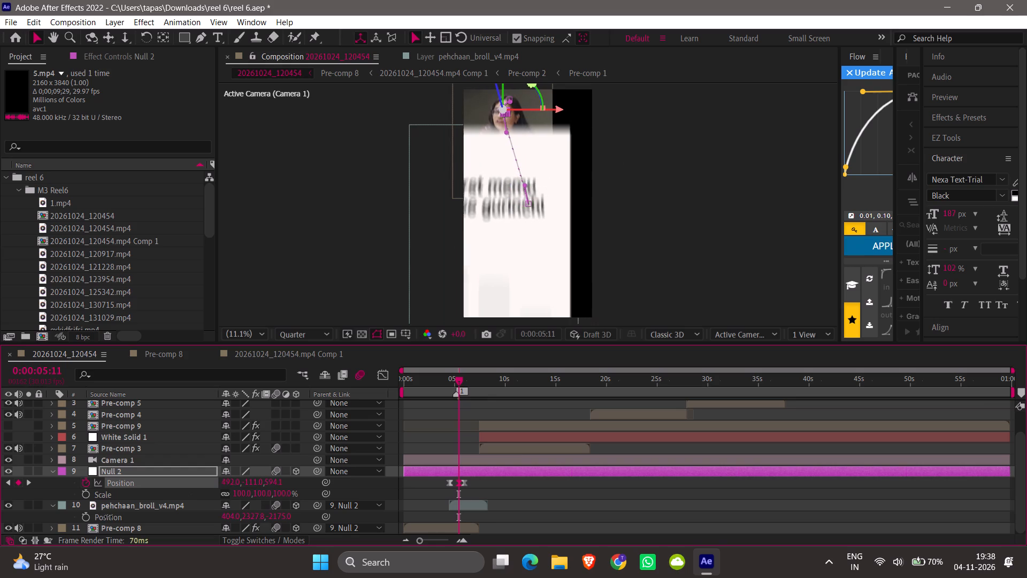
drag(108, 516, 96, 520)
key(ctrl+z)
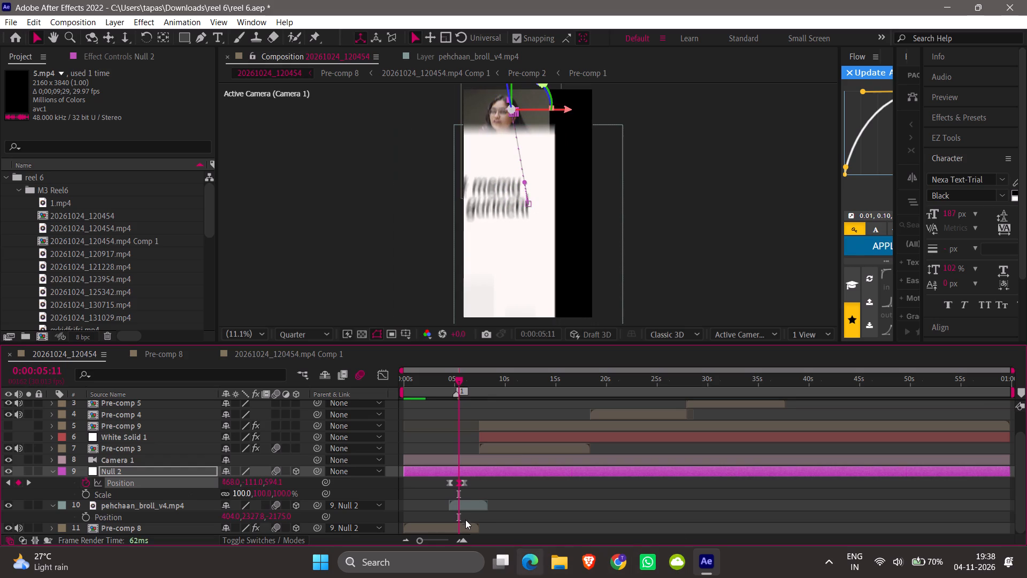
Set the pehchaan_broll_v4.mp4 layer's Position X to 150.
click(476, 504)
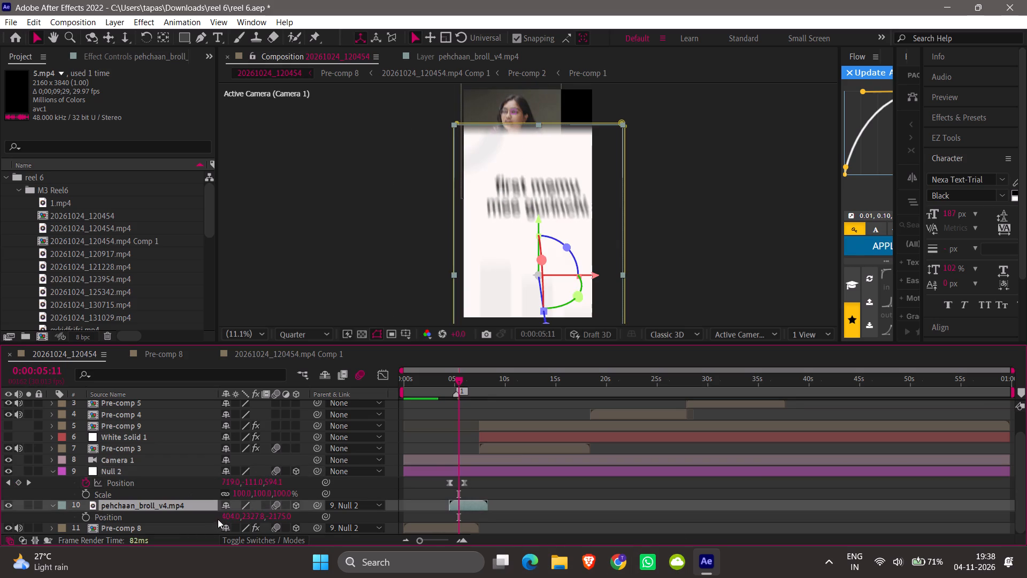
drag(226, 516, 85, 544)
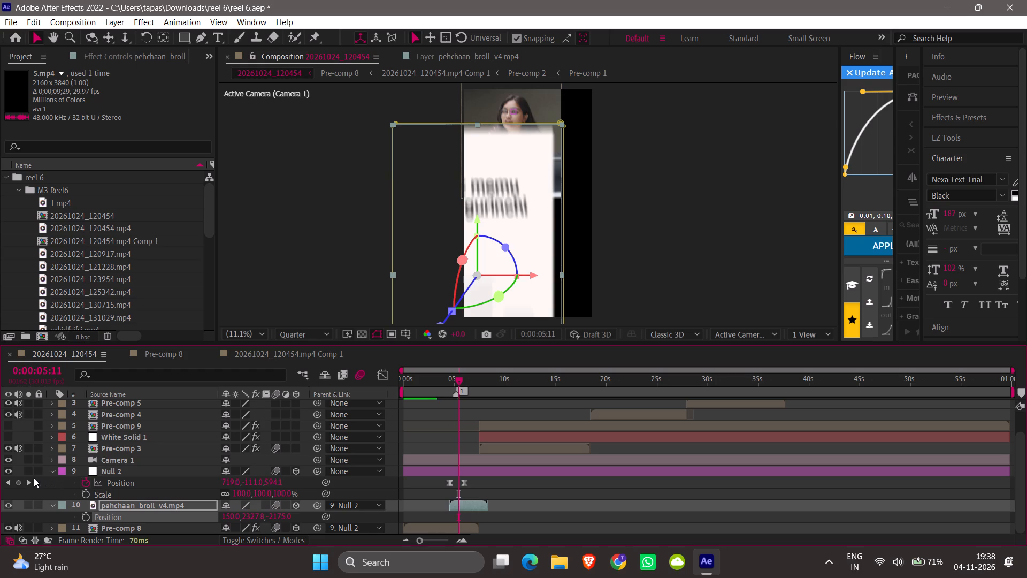
Set Null 2's Position keyframe at 0:00:05:27 to X 934 to recentre the b-roll clip, and preview from 0:00:02:20.
click(28, 480)
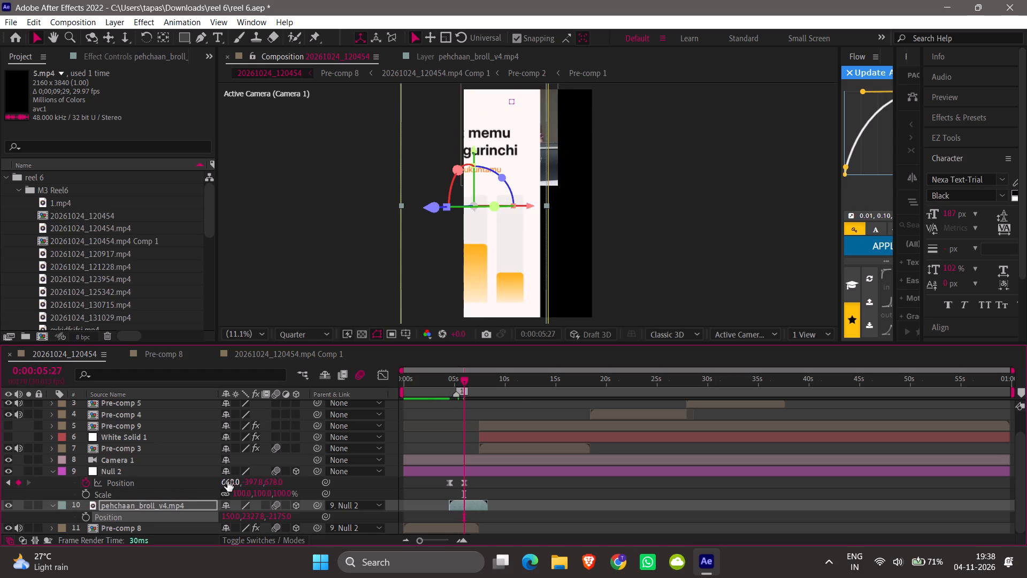
drag(227, 482, 349, 486)
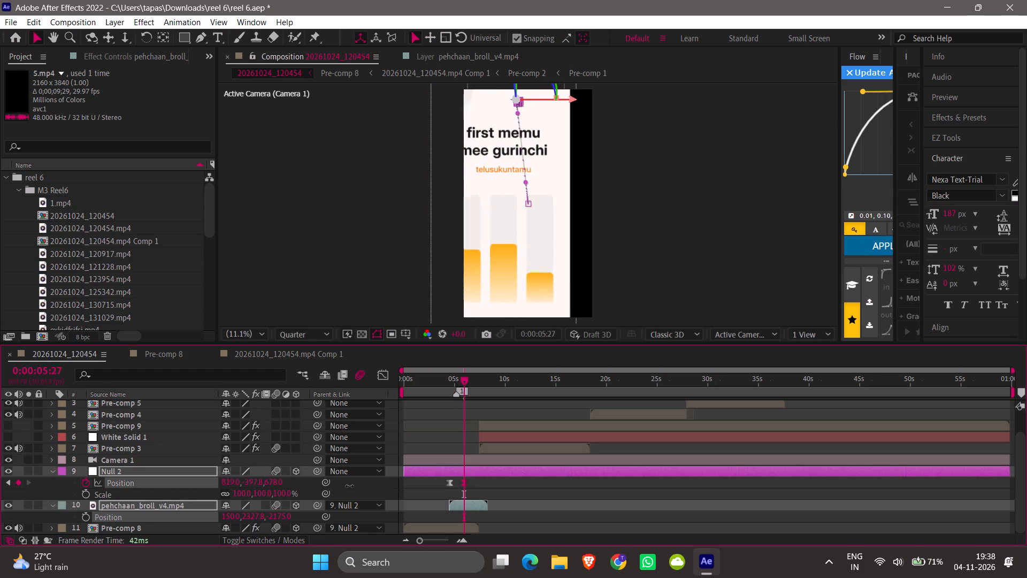
drag(349, 486, 396, 483)
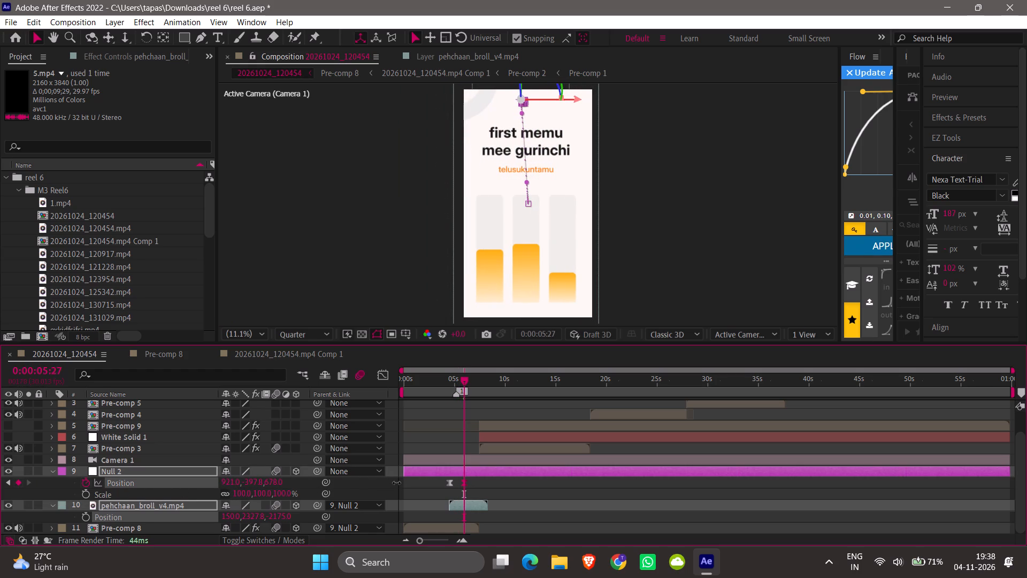
drag(396, 483, 390, 477)
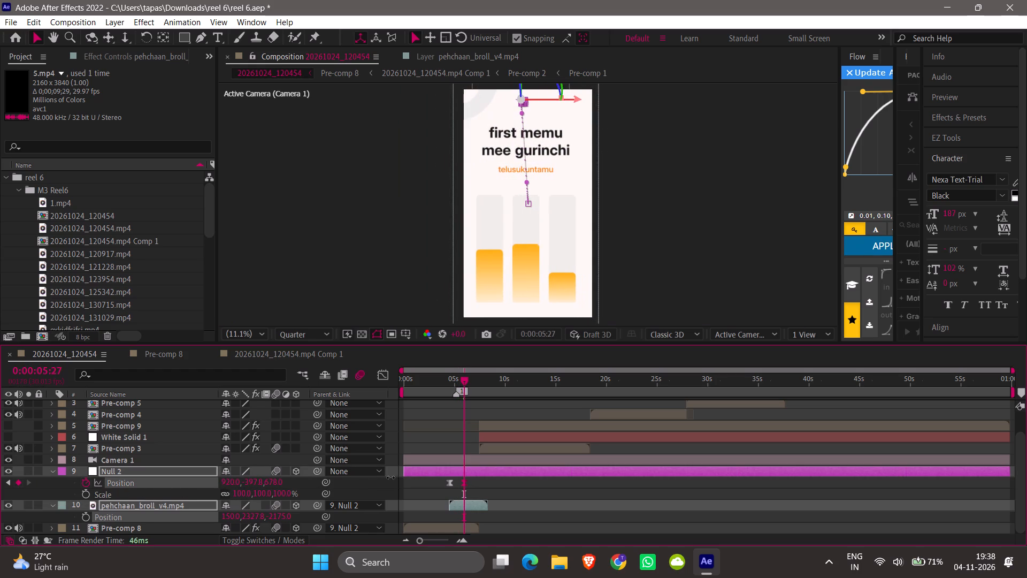
drag(390, 477, 400, 469)
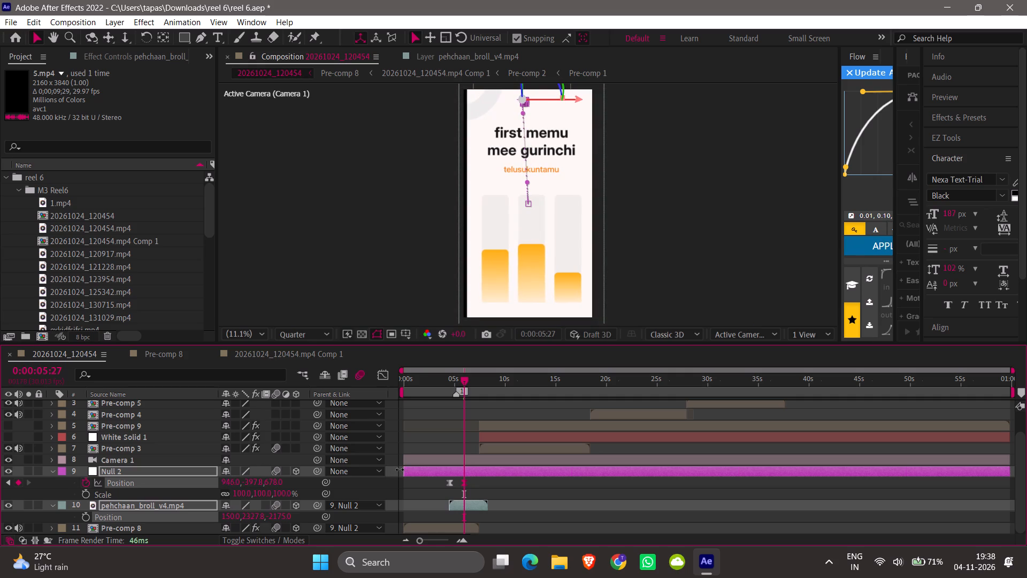
drag(400, 469, 390, 466)
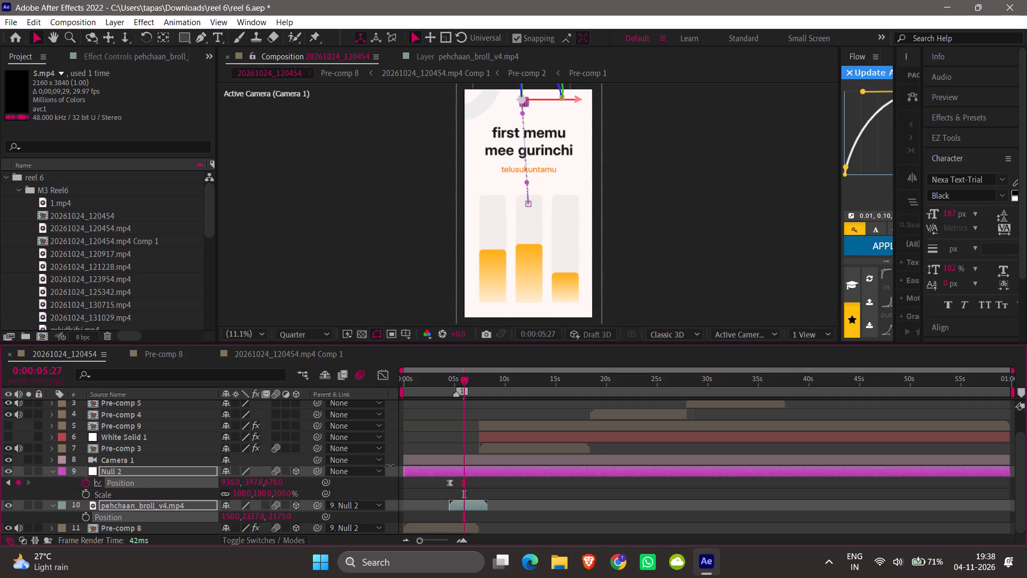
drag(390, 466, 386, 464)
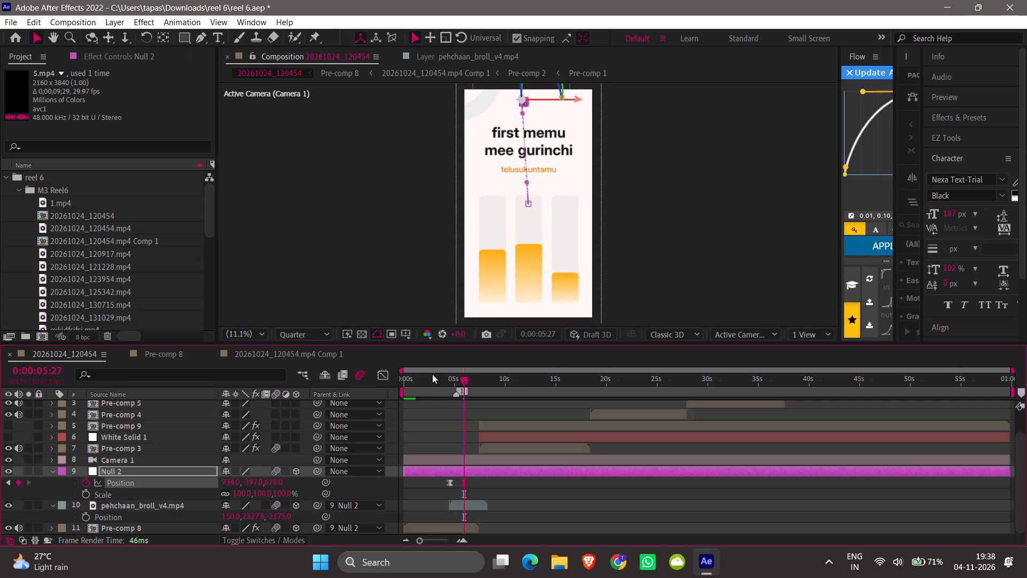
click(431, 375)
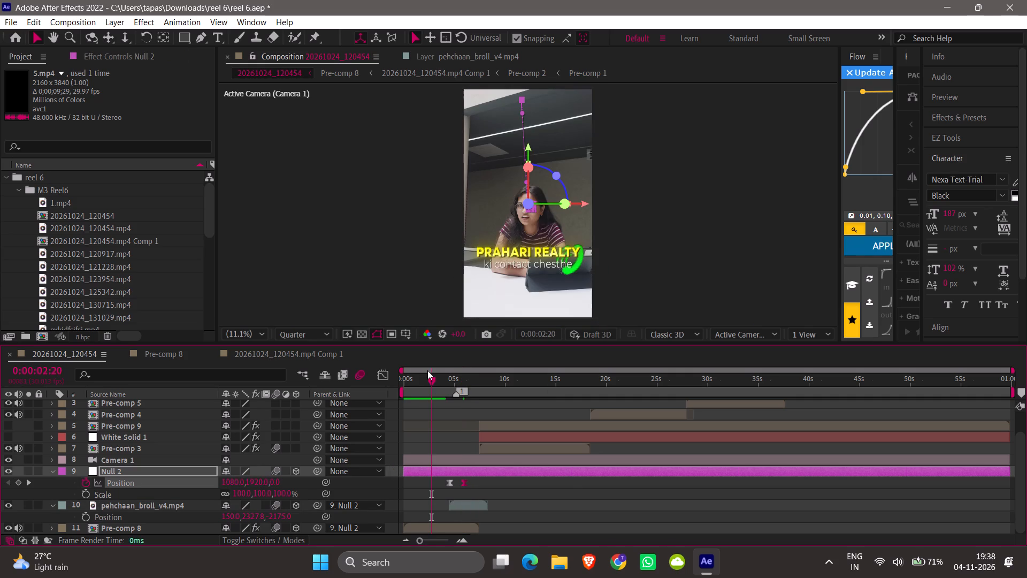
key(space)
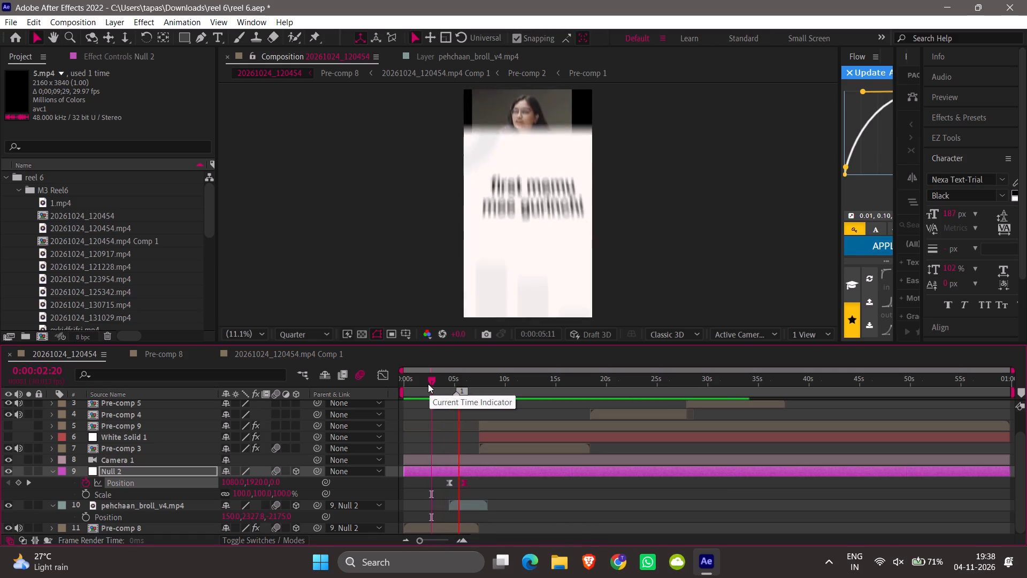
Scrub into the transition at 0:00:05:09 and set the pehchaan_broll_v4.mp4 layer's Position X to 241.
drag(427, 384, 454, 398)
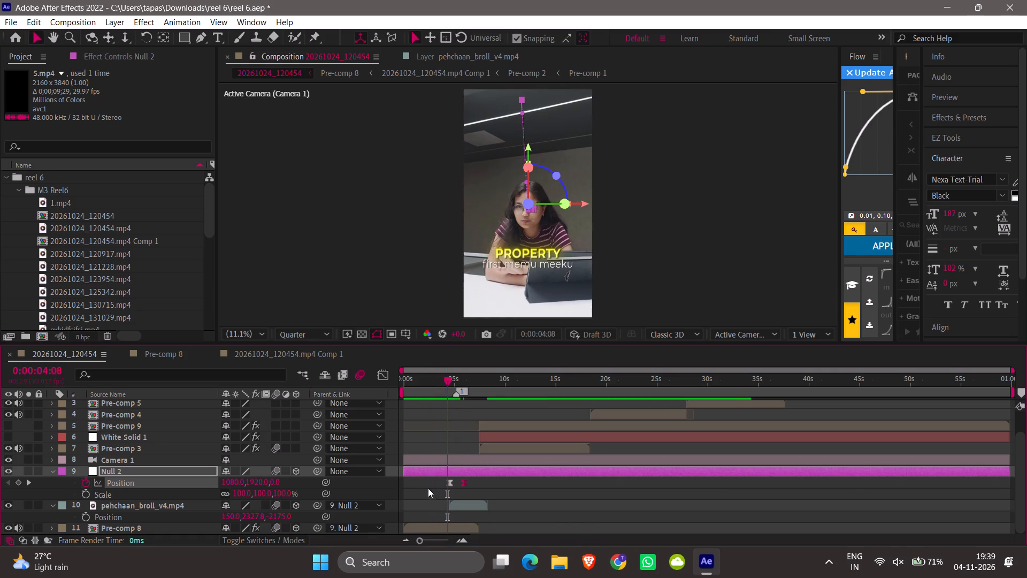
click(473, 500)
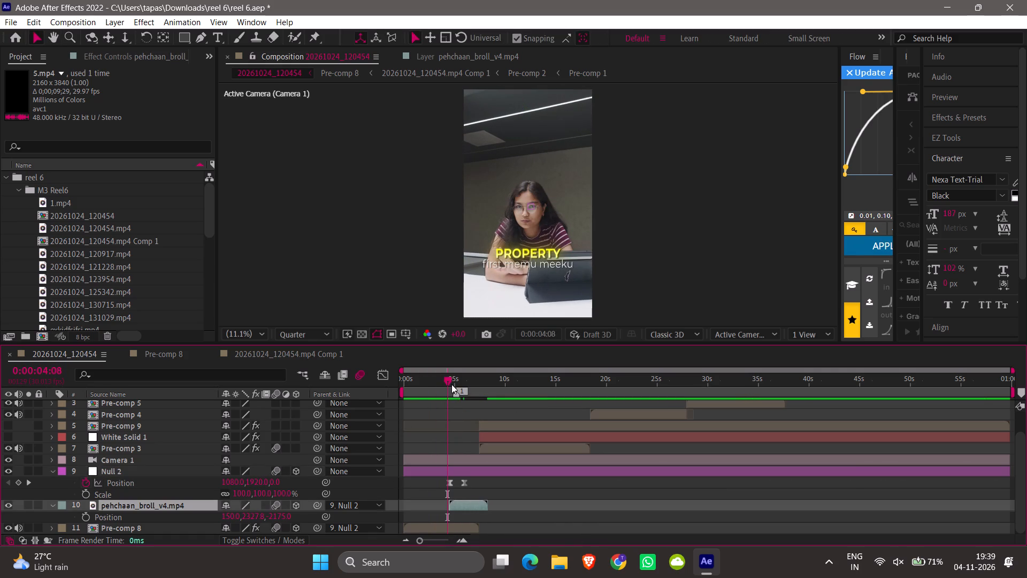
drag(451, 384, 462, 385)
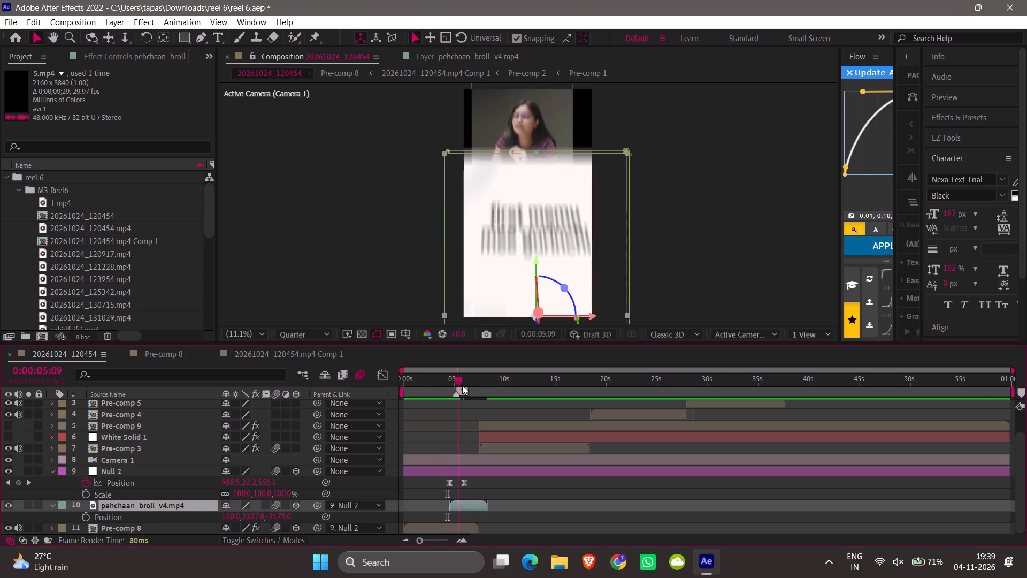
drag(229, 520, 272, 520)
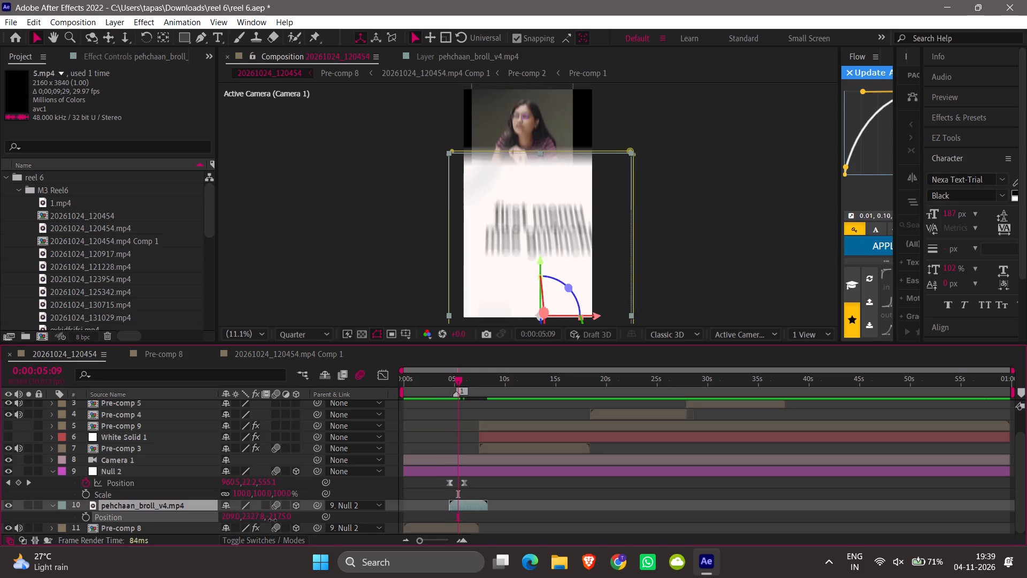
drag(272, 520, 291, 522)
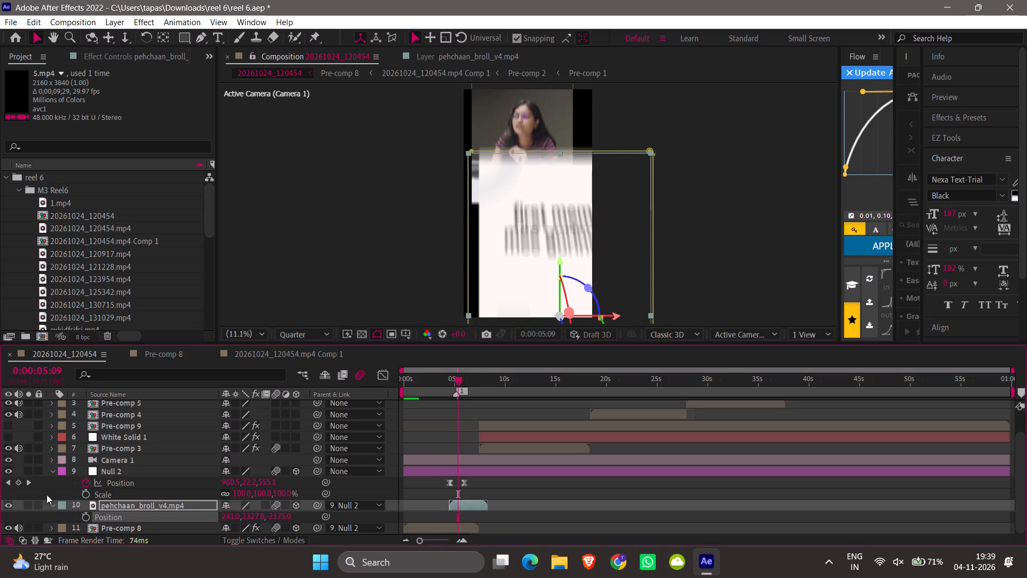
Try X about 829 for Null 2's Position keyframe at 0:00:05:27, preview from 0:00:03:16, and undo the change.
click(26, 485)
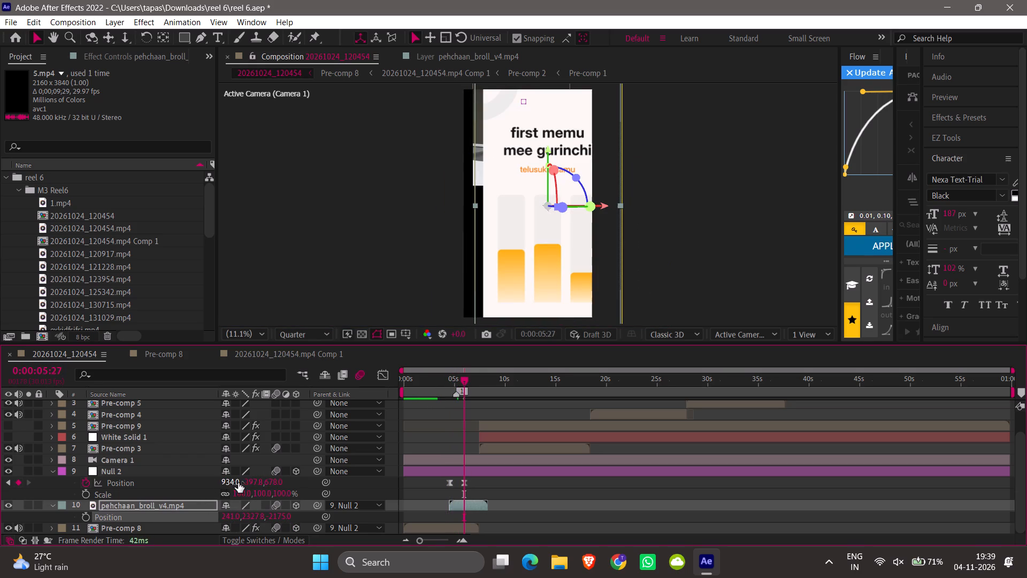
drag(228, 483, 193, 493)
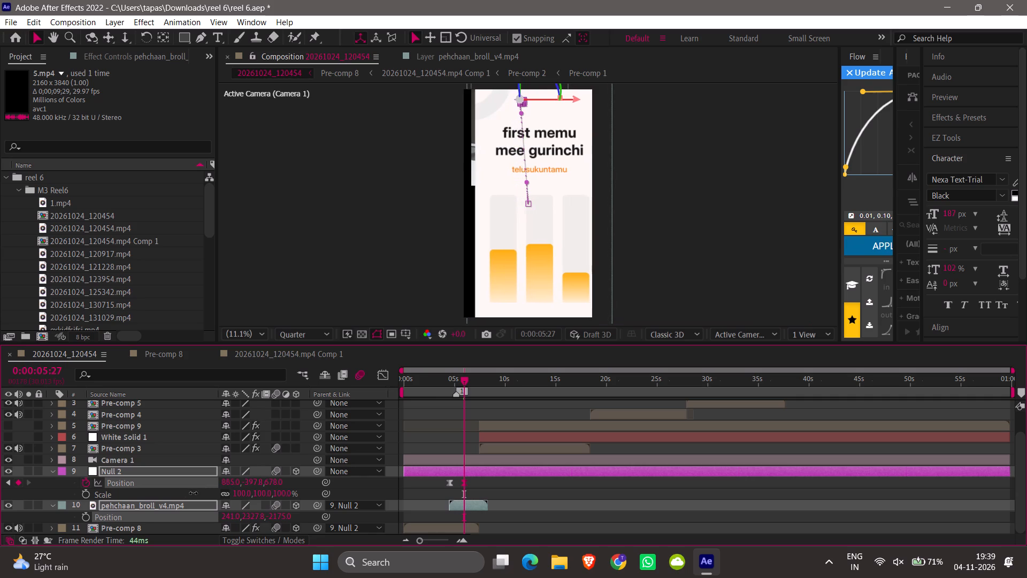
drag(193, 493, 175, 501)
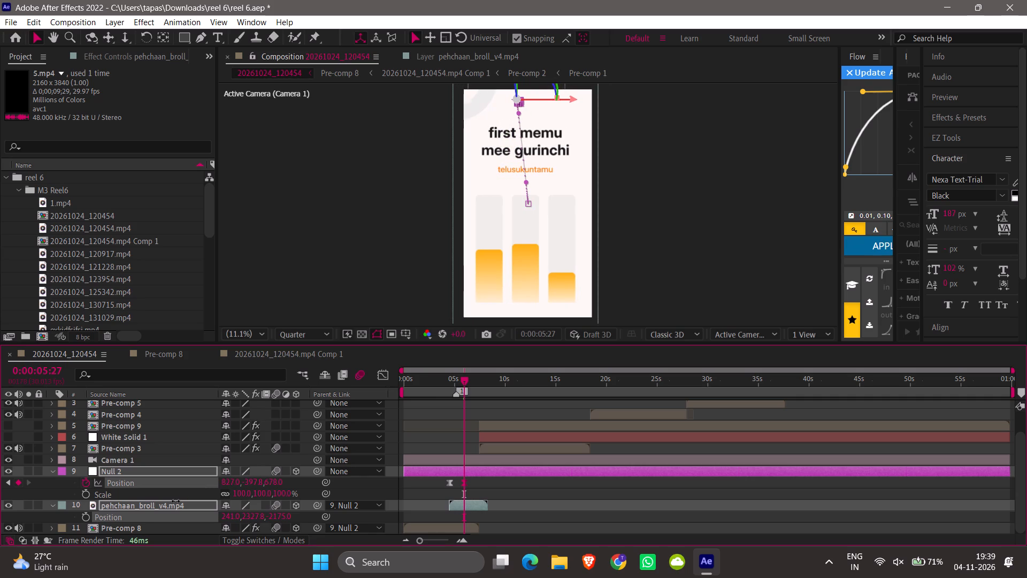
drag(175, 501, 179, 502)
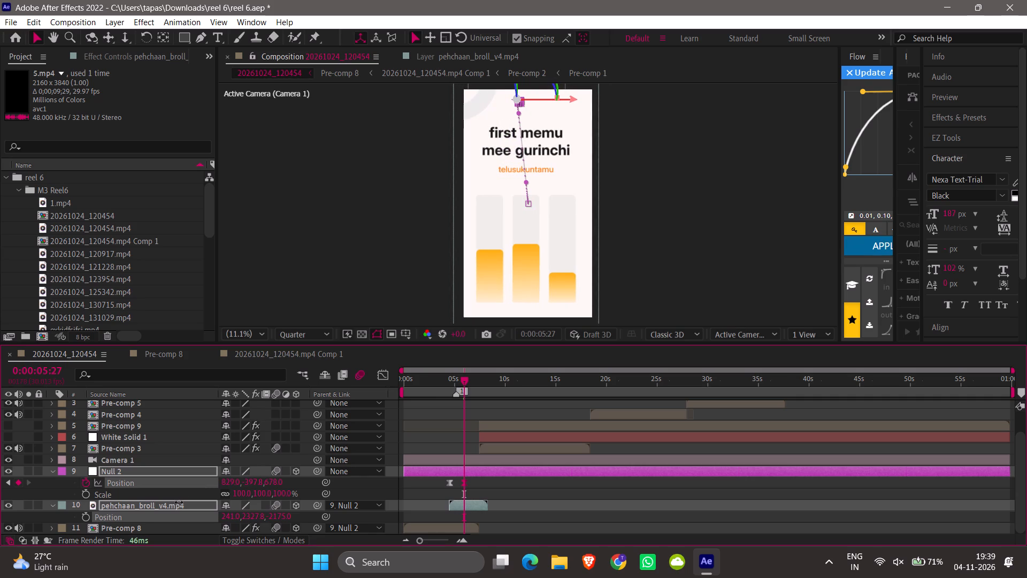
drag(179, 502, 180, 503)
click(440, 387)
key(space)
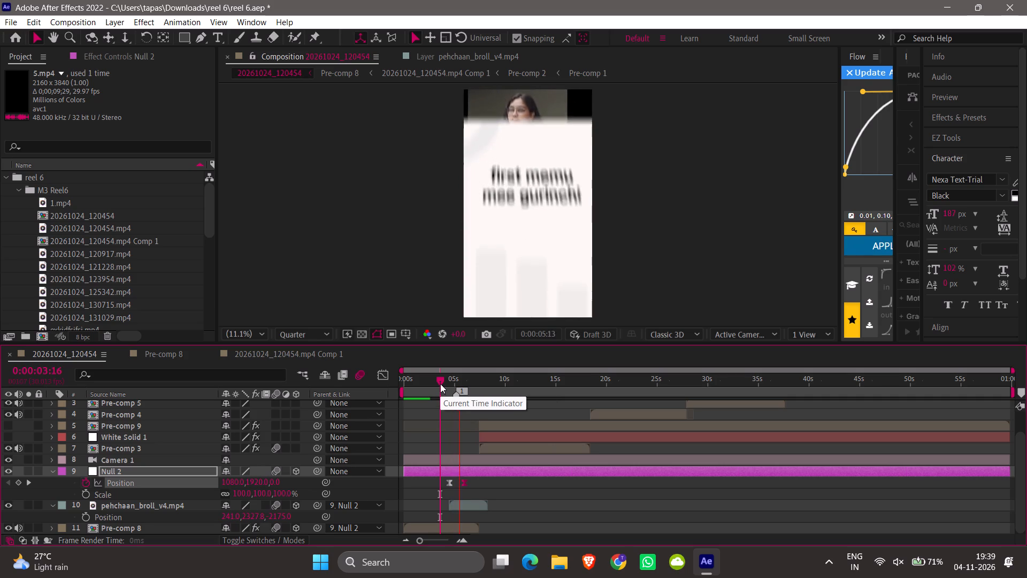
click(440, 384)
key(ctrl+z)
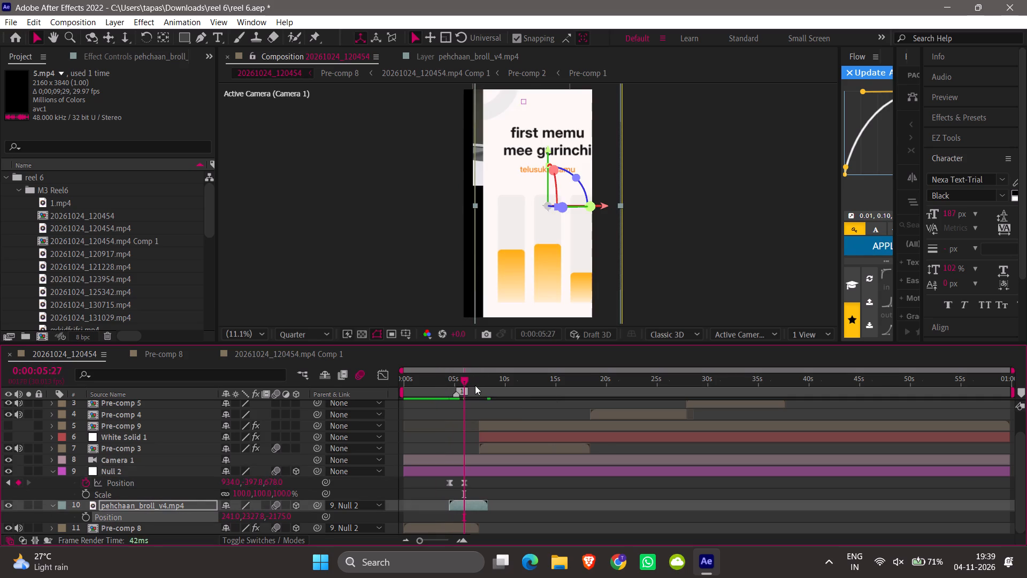
Set the pehchaan_broll_v4.mp4 layer's Position X to 418.
drag(230, 517, 320, 519)
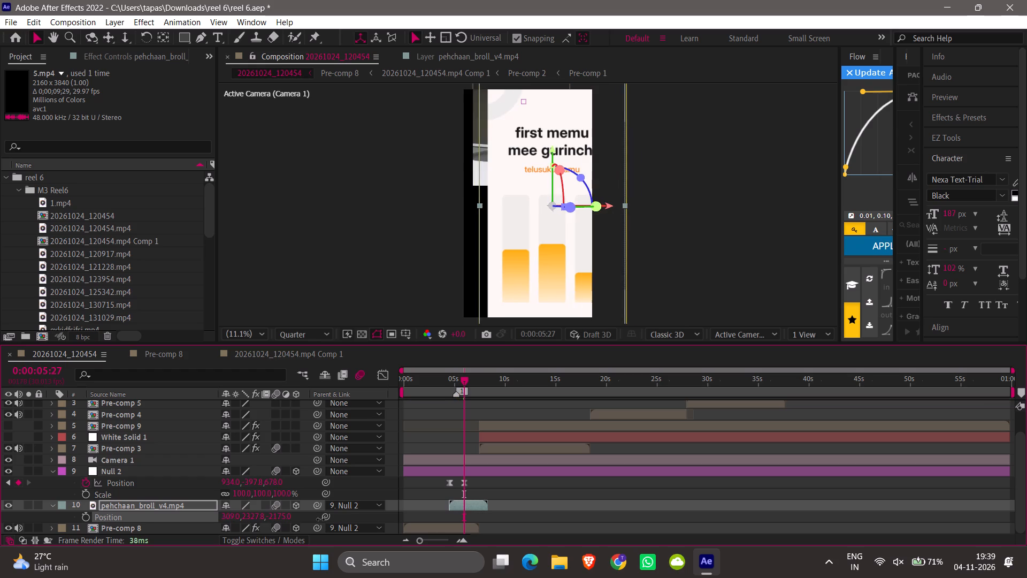
drag(320, 519, 348, 516)
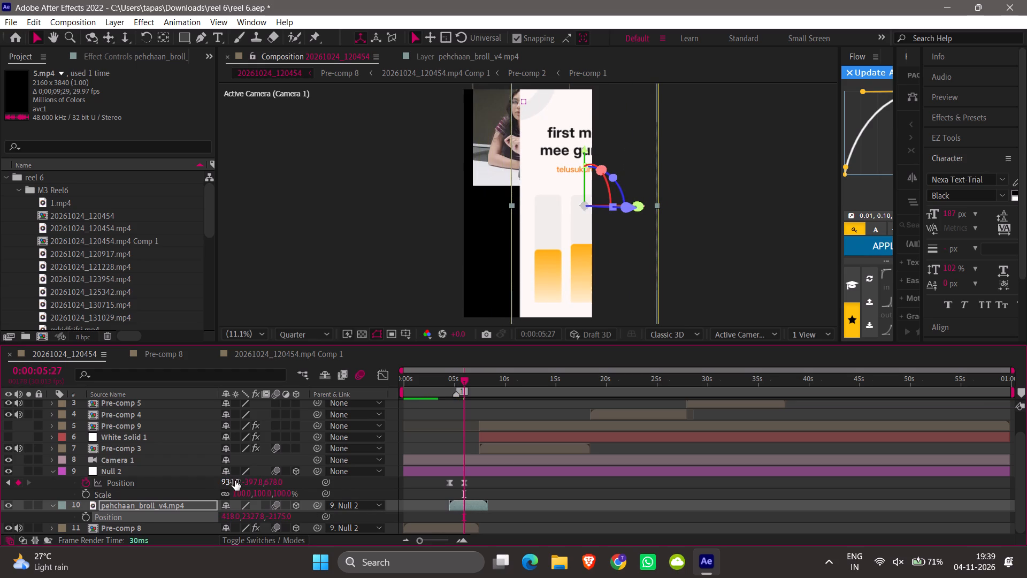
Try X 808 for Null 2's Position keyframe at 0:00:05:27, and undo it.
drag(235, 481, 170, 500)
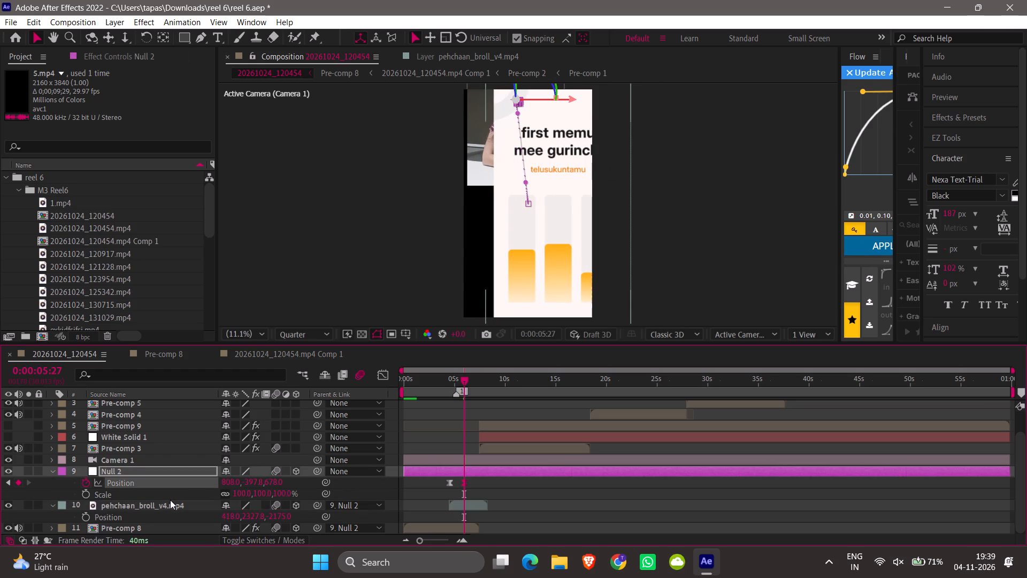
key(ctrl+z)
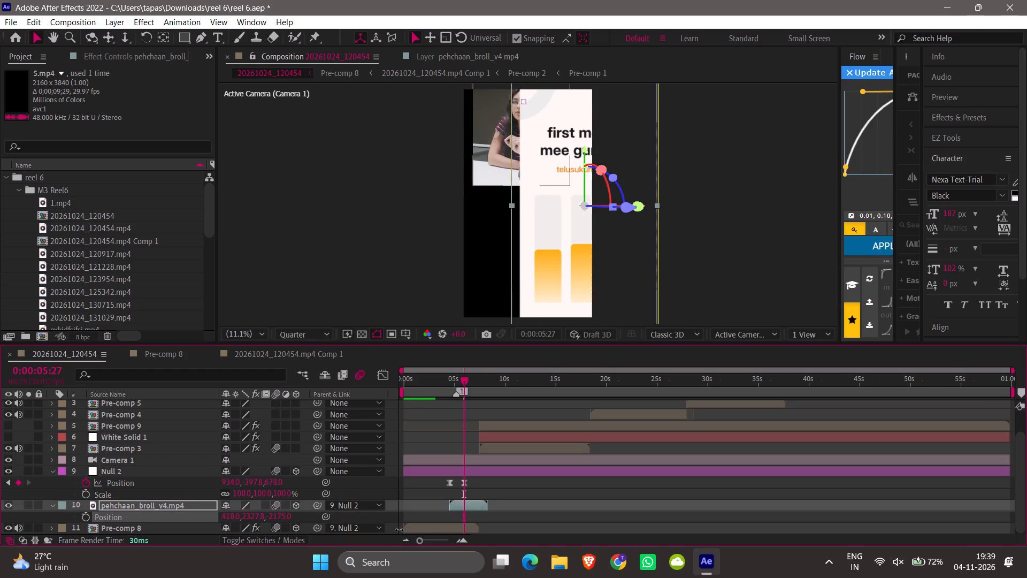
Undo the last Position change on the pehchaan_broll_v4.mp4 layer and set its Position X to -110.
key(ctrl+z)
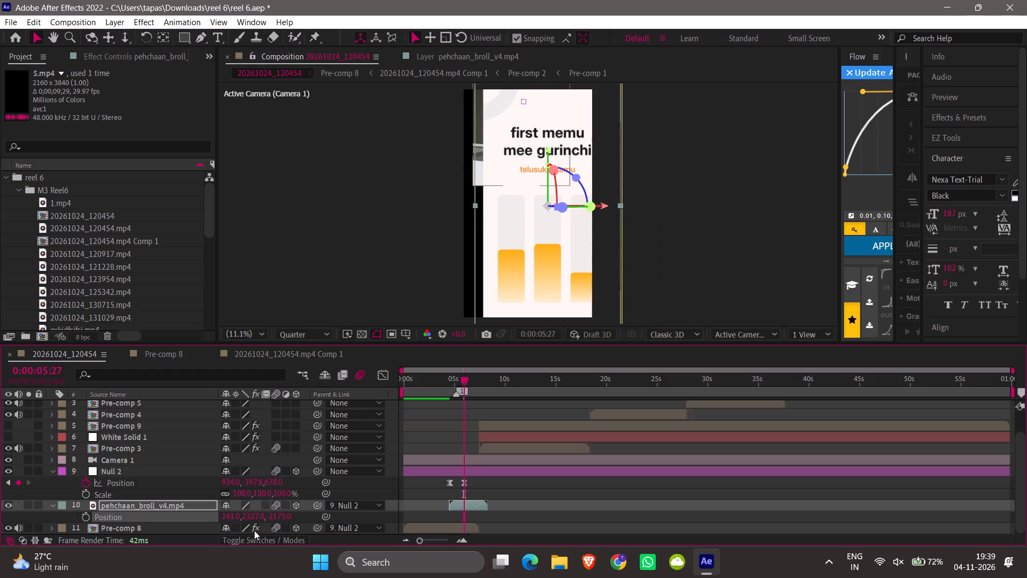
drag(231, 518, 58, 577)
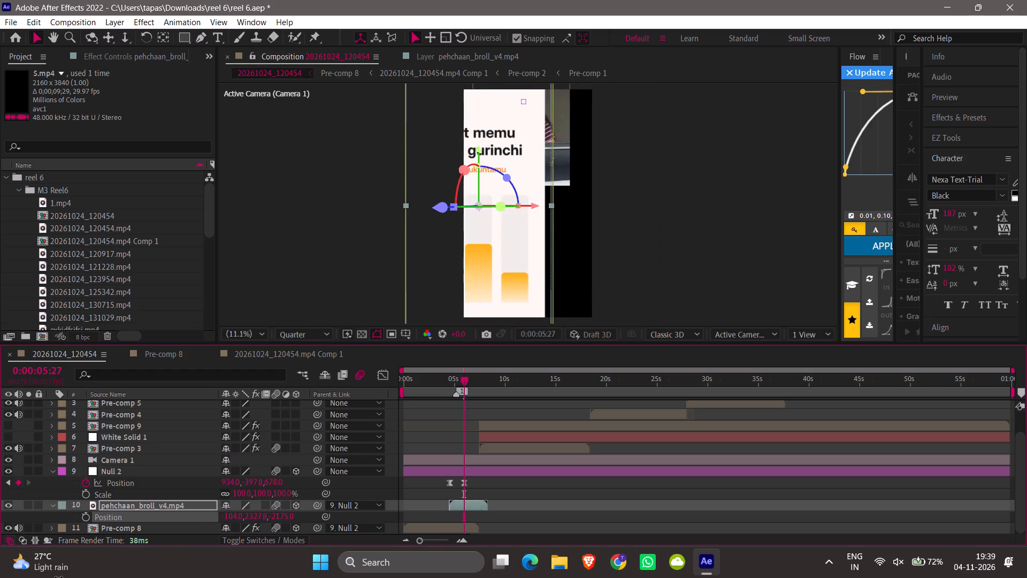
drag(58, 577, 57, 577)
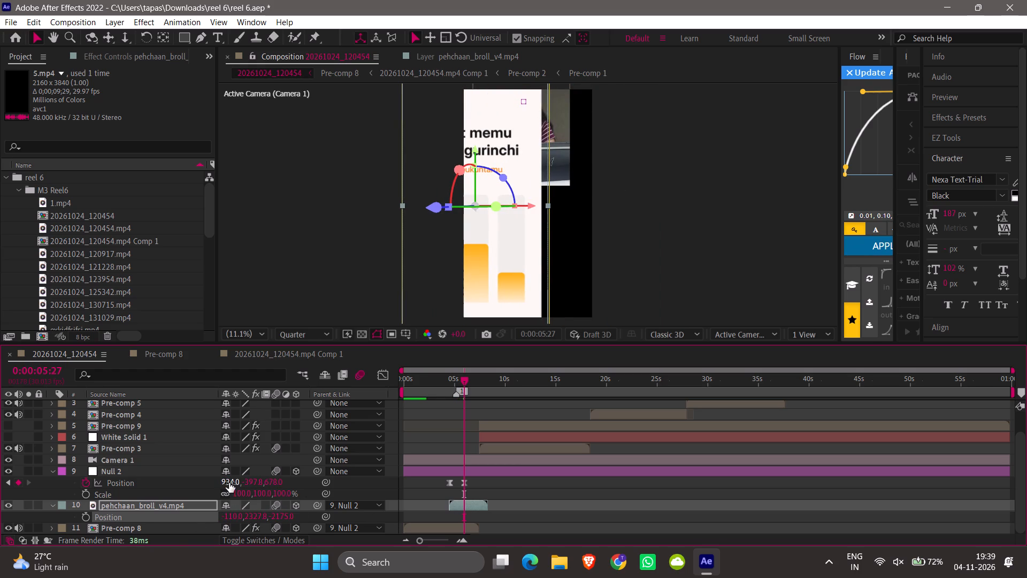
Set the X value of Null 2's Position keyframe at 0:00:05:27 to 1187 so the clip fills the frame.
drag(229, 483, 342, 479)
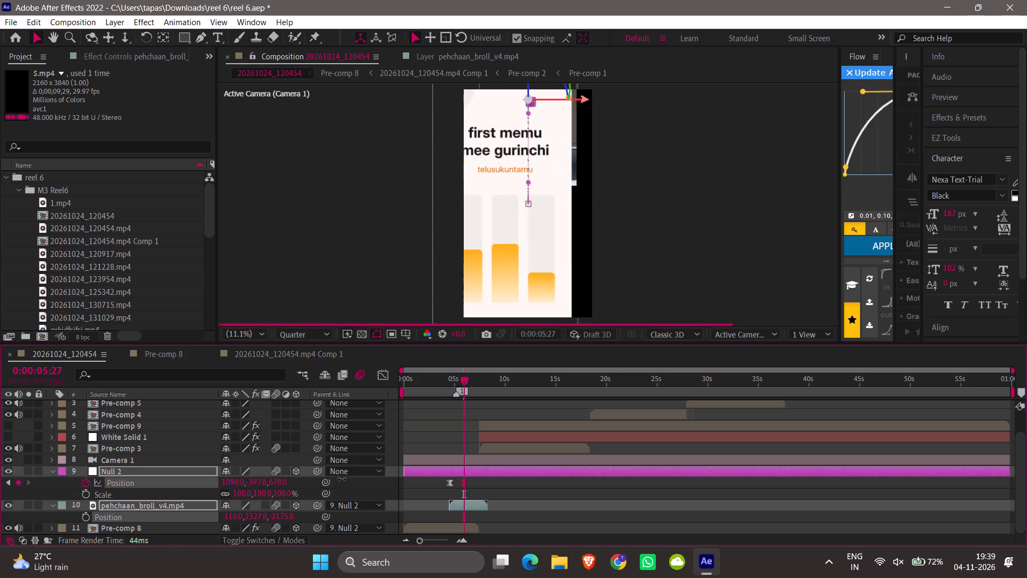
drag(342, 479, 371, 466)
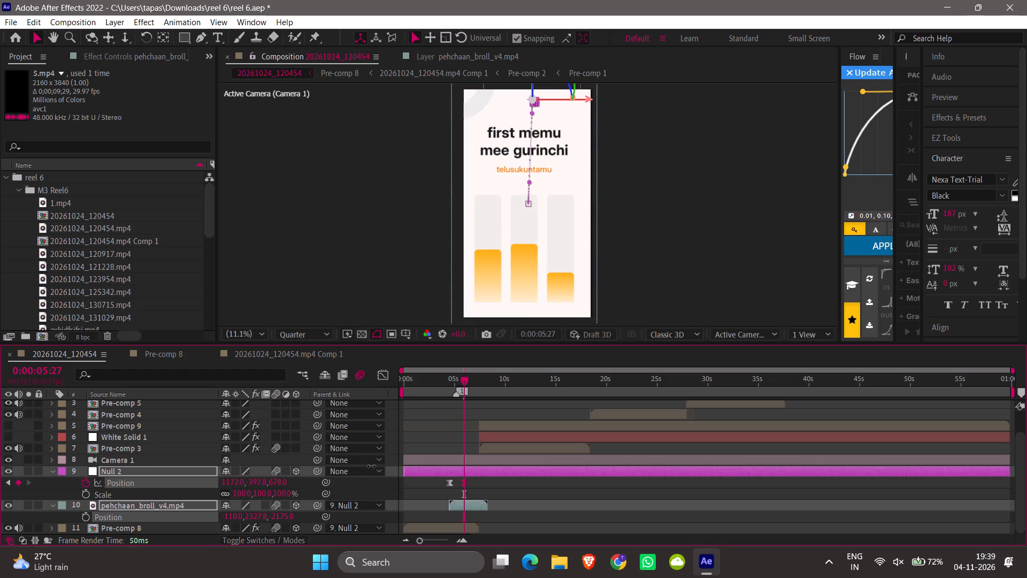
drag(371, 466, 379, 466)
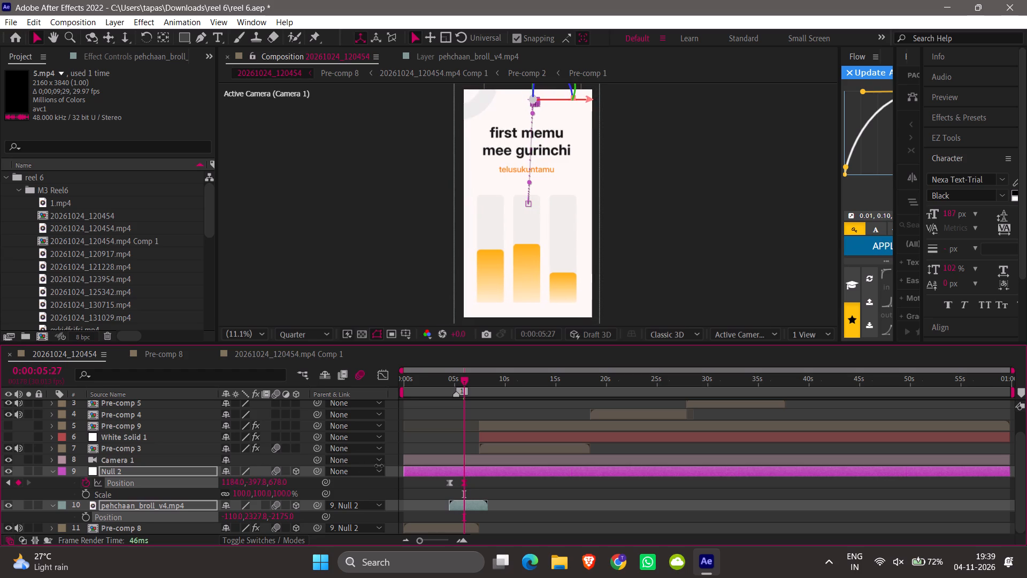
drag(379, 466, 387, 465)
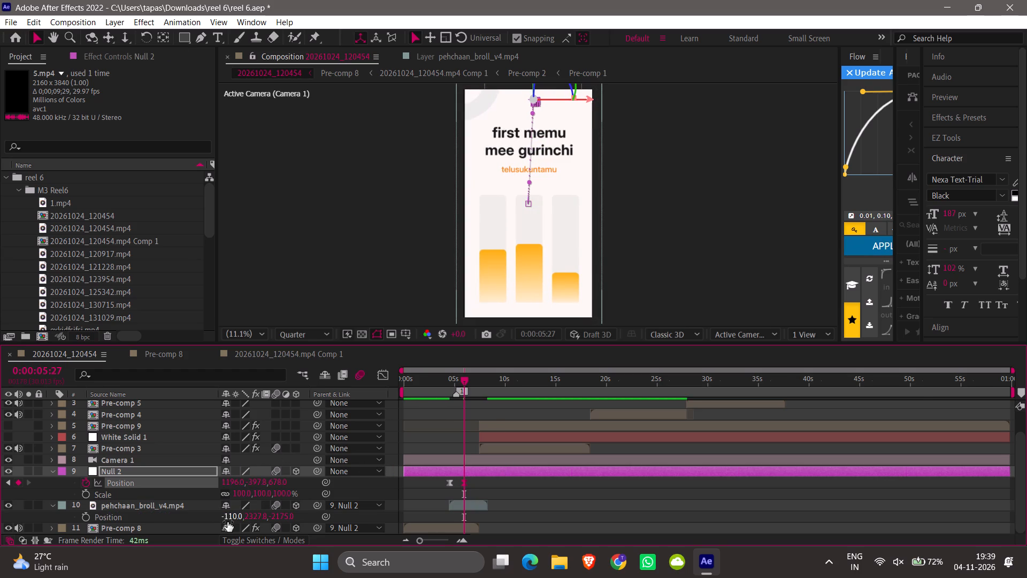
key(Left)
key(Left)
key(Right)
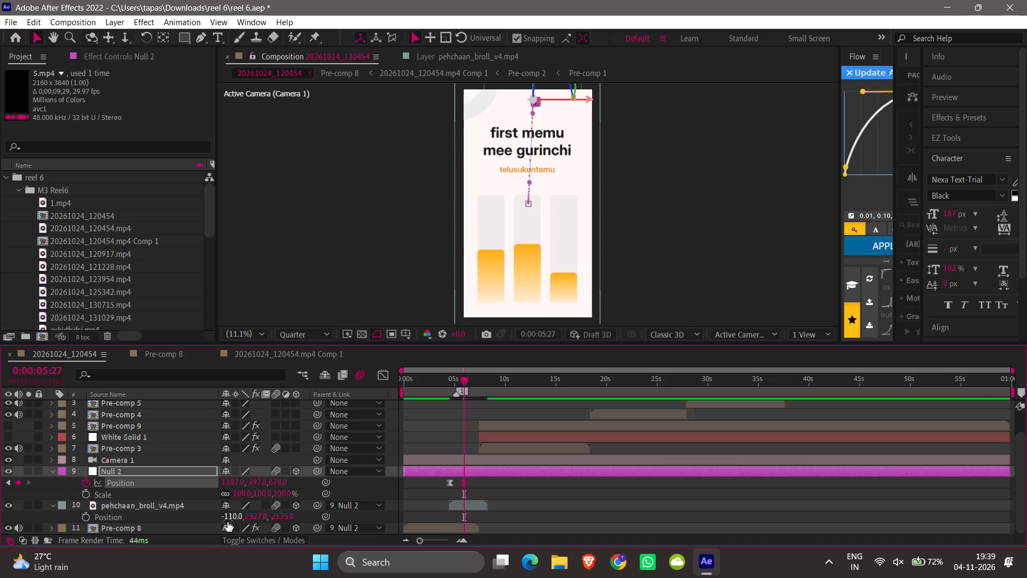
Preview the transition from 0:00:01:24 and save the project.
click(423, 381)
key(space)
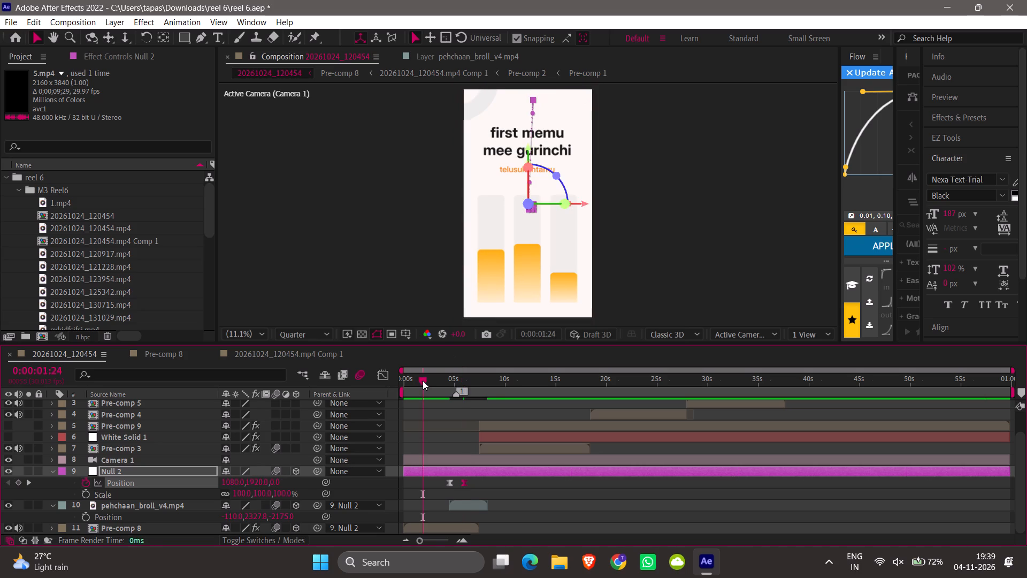
key(ctrl+s)
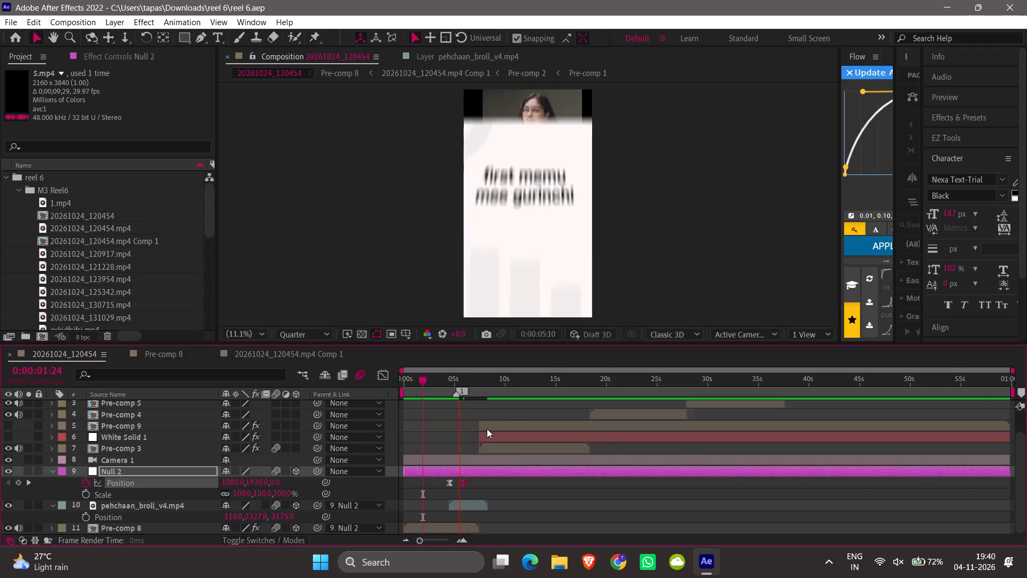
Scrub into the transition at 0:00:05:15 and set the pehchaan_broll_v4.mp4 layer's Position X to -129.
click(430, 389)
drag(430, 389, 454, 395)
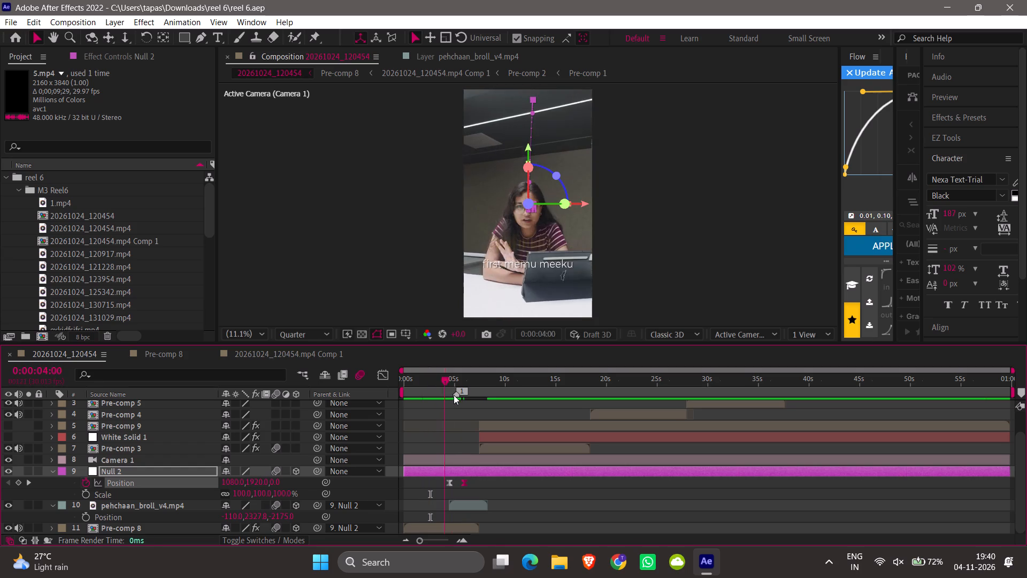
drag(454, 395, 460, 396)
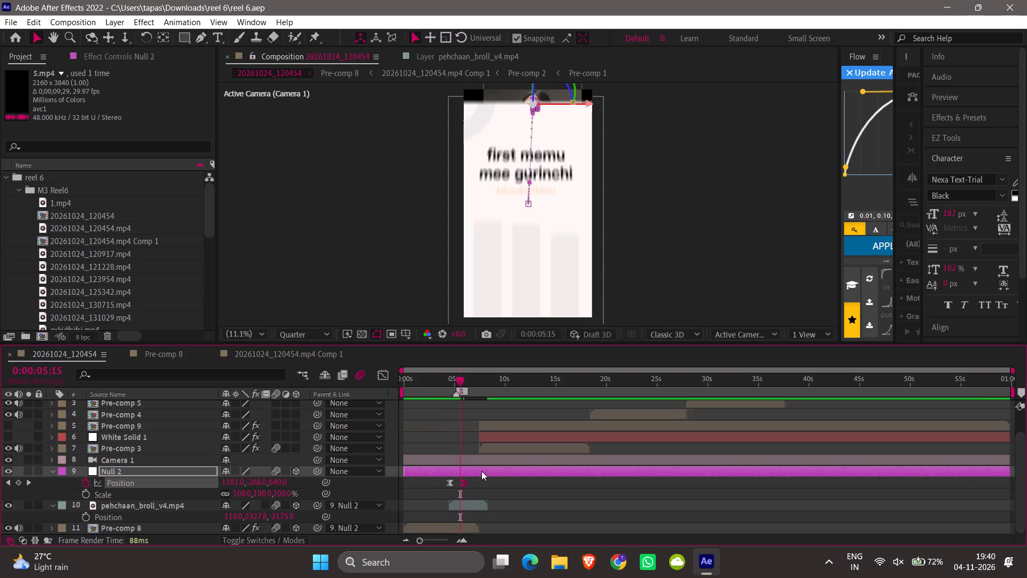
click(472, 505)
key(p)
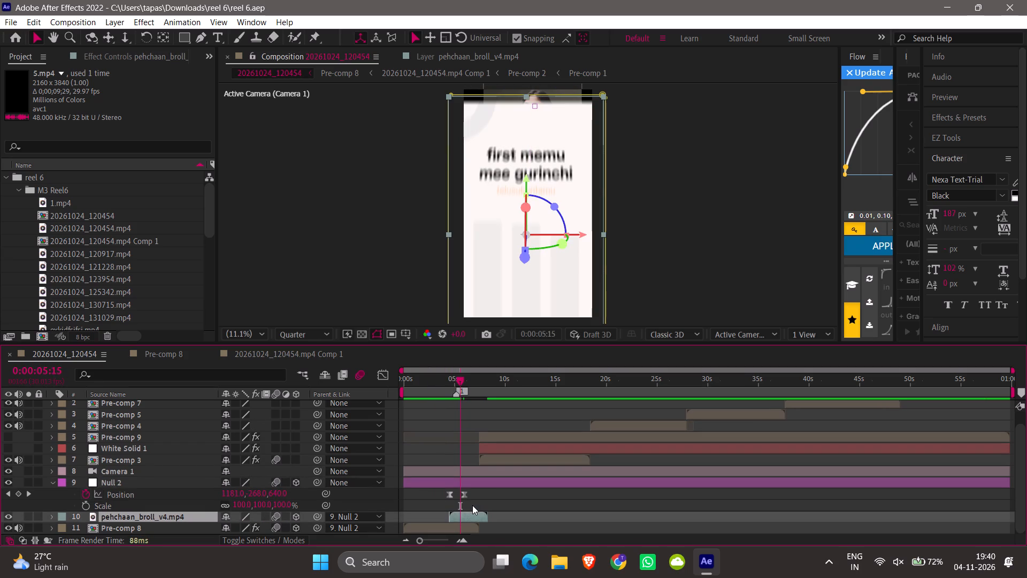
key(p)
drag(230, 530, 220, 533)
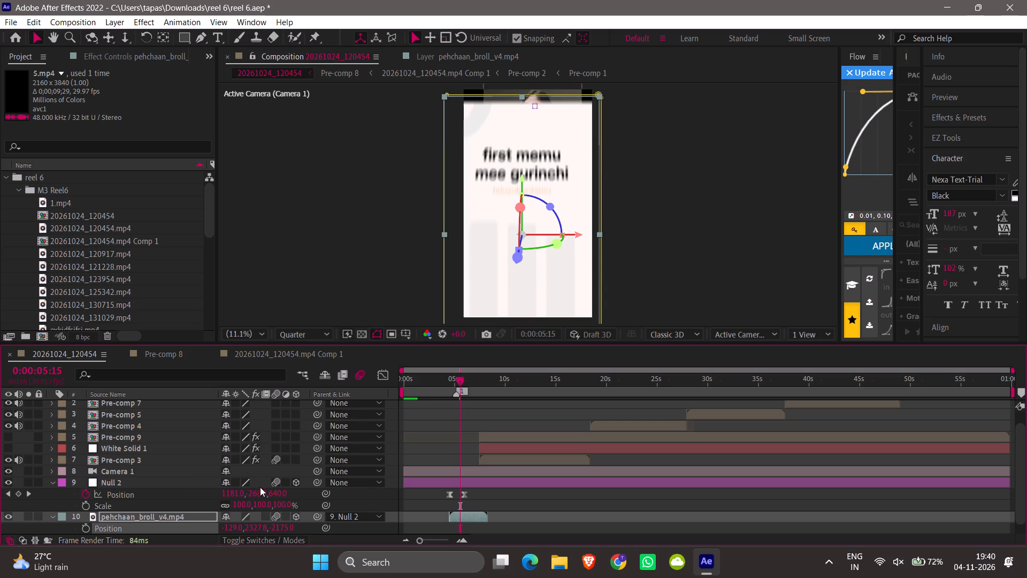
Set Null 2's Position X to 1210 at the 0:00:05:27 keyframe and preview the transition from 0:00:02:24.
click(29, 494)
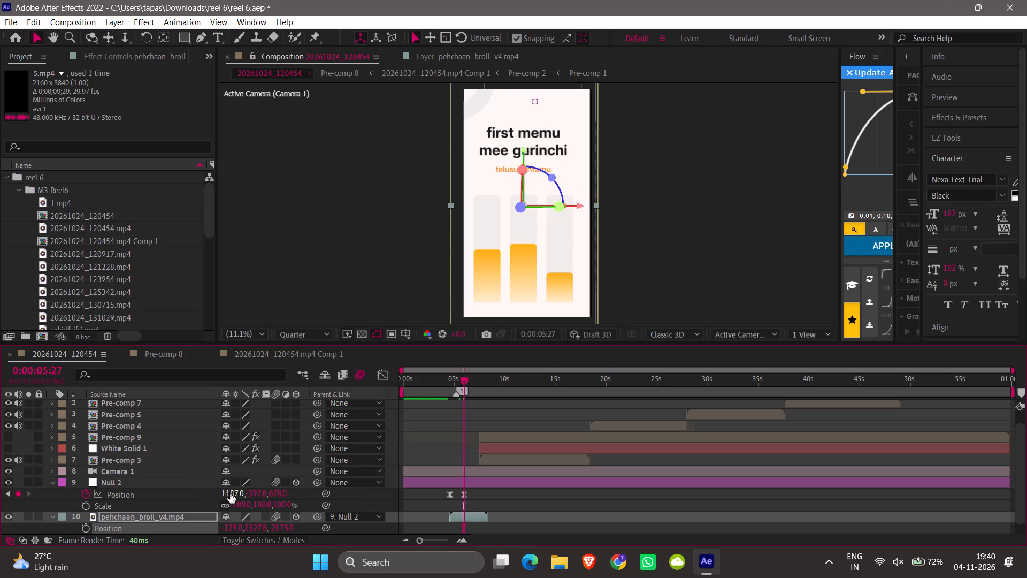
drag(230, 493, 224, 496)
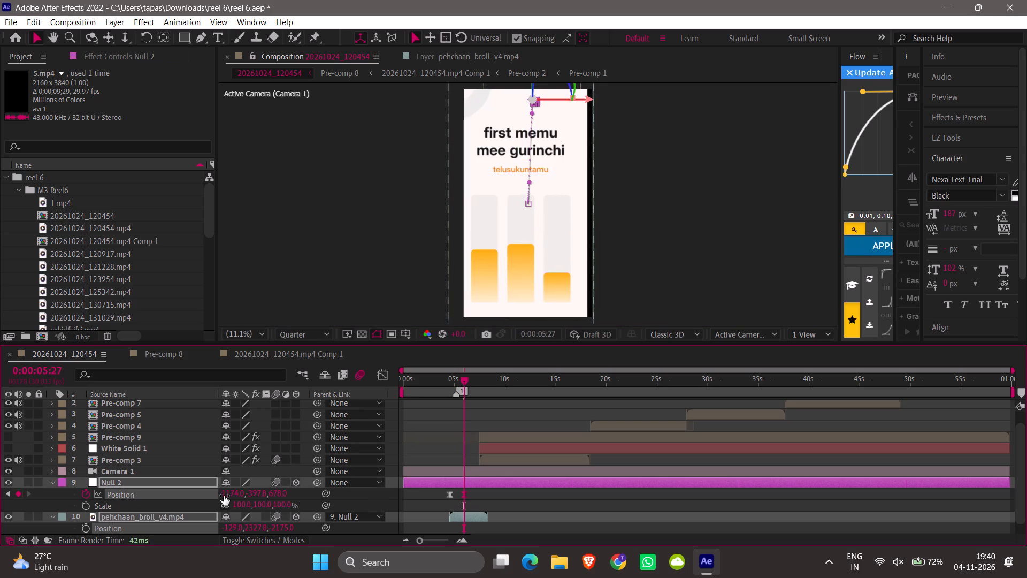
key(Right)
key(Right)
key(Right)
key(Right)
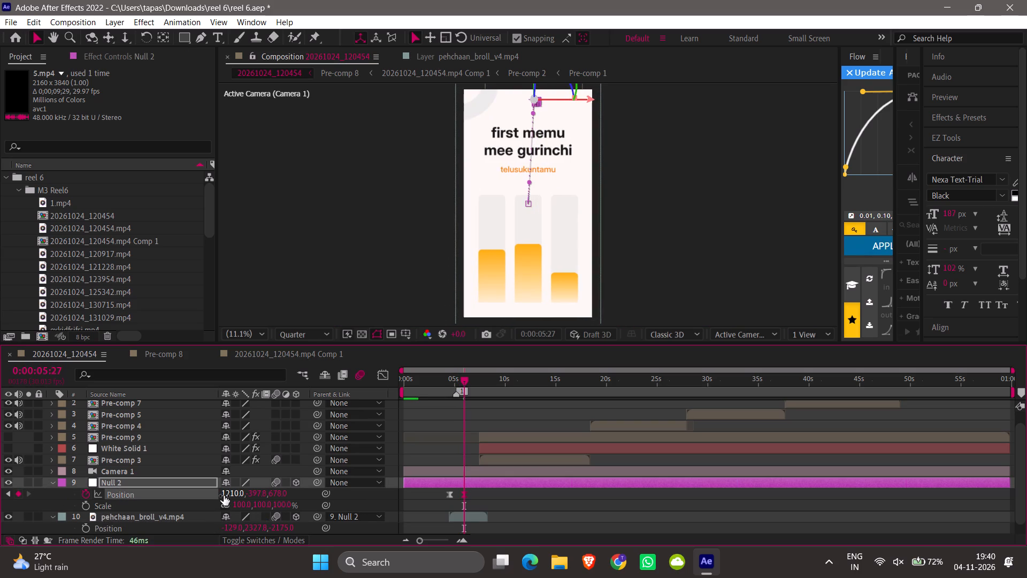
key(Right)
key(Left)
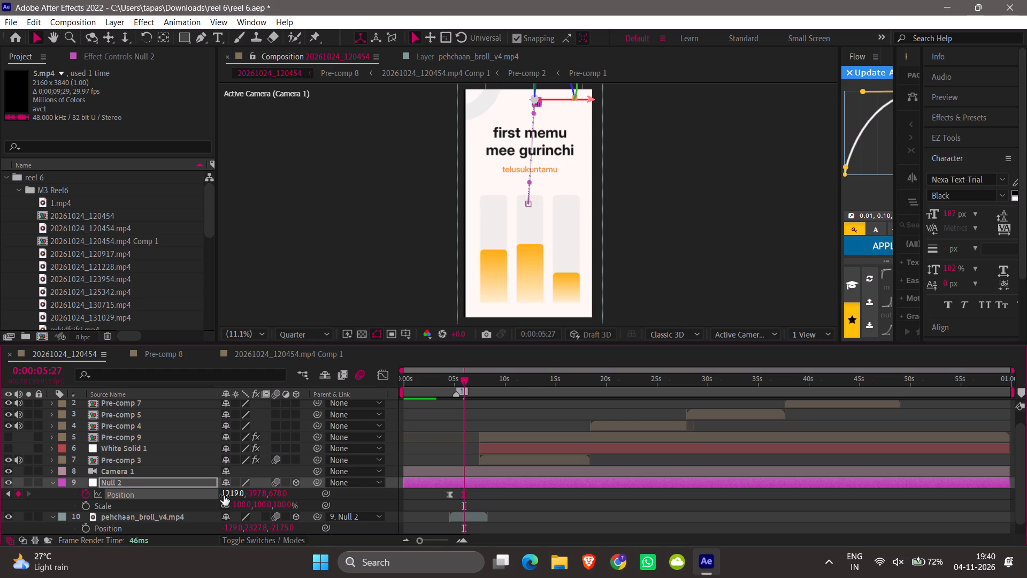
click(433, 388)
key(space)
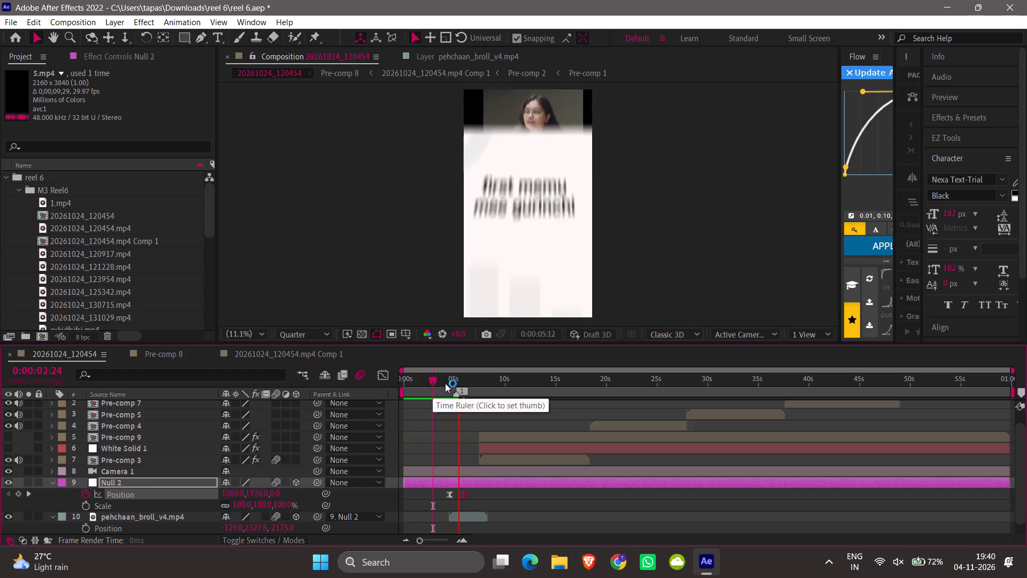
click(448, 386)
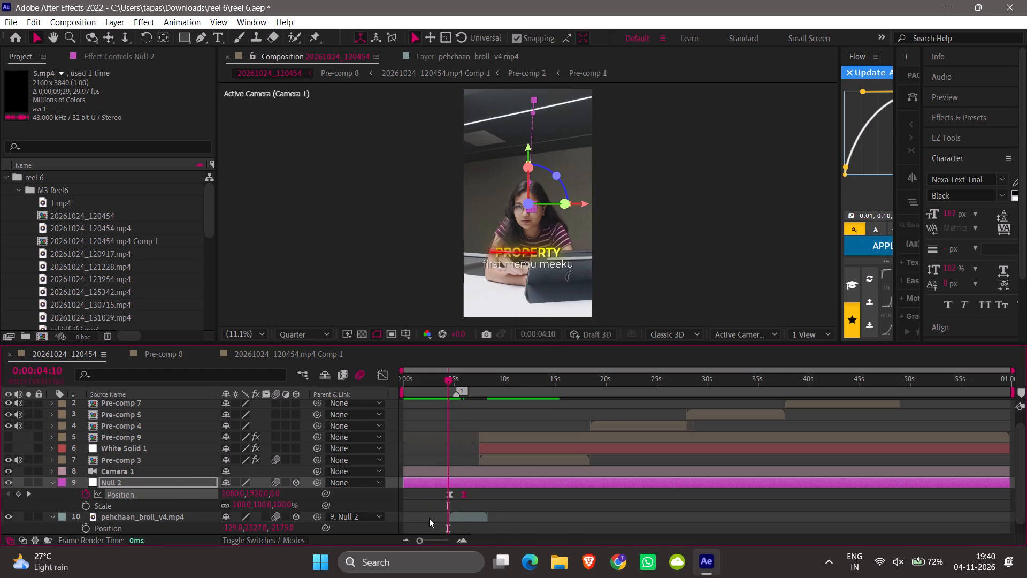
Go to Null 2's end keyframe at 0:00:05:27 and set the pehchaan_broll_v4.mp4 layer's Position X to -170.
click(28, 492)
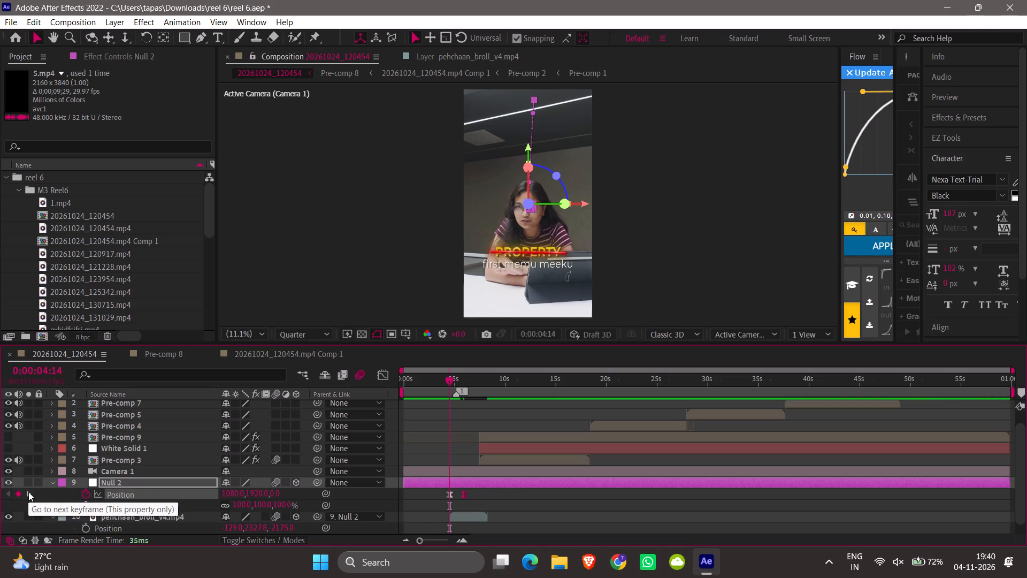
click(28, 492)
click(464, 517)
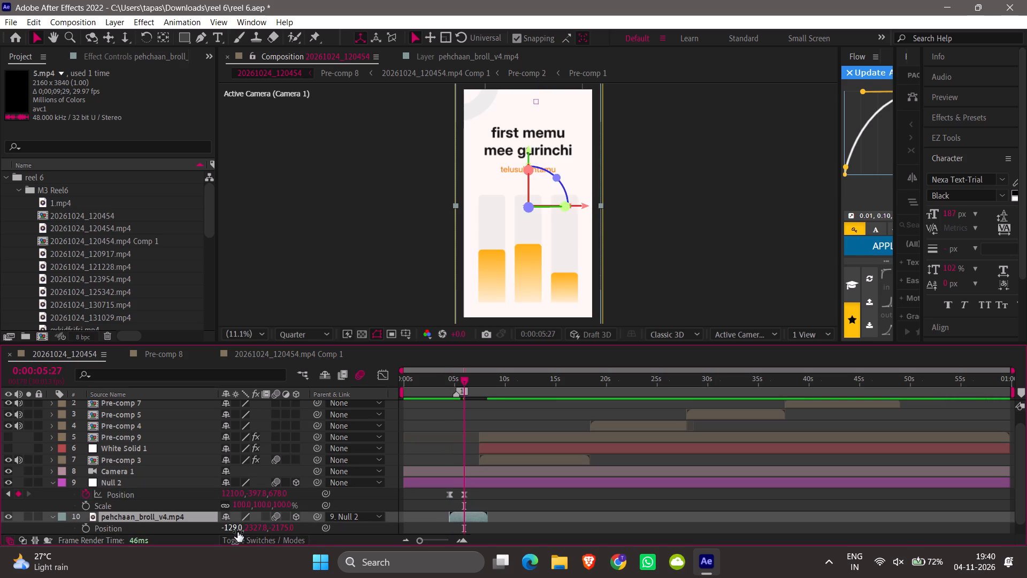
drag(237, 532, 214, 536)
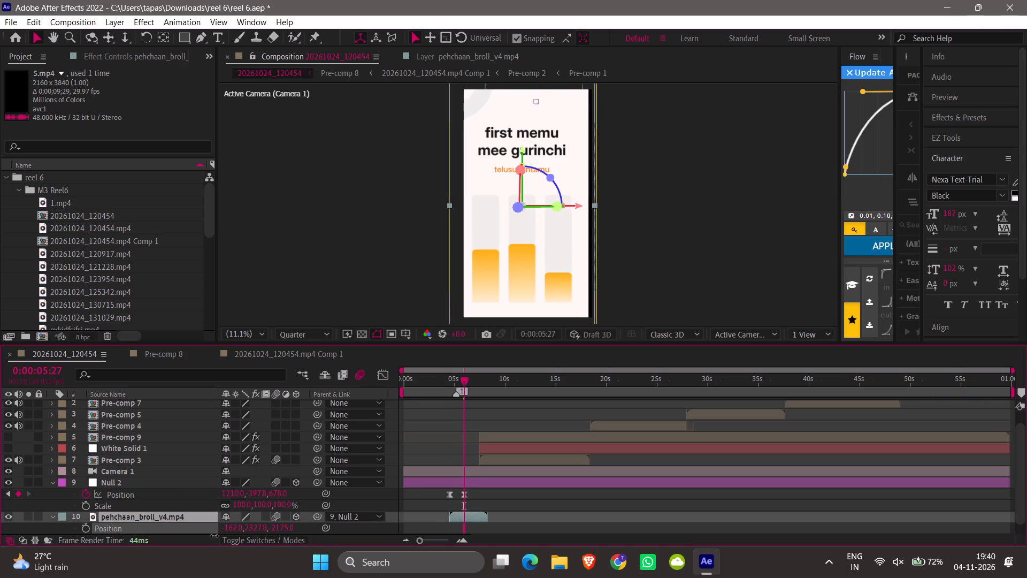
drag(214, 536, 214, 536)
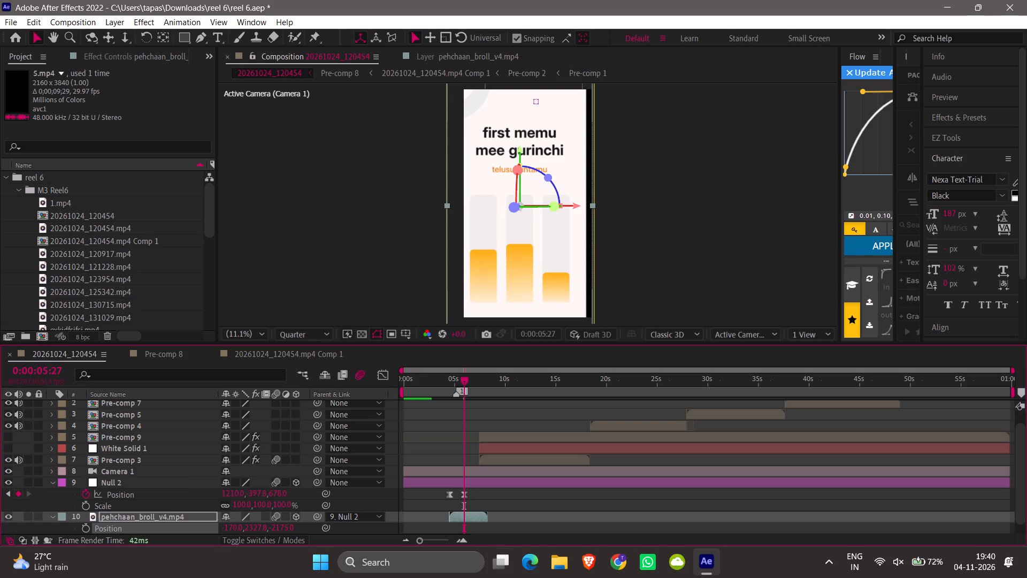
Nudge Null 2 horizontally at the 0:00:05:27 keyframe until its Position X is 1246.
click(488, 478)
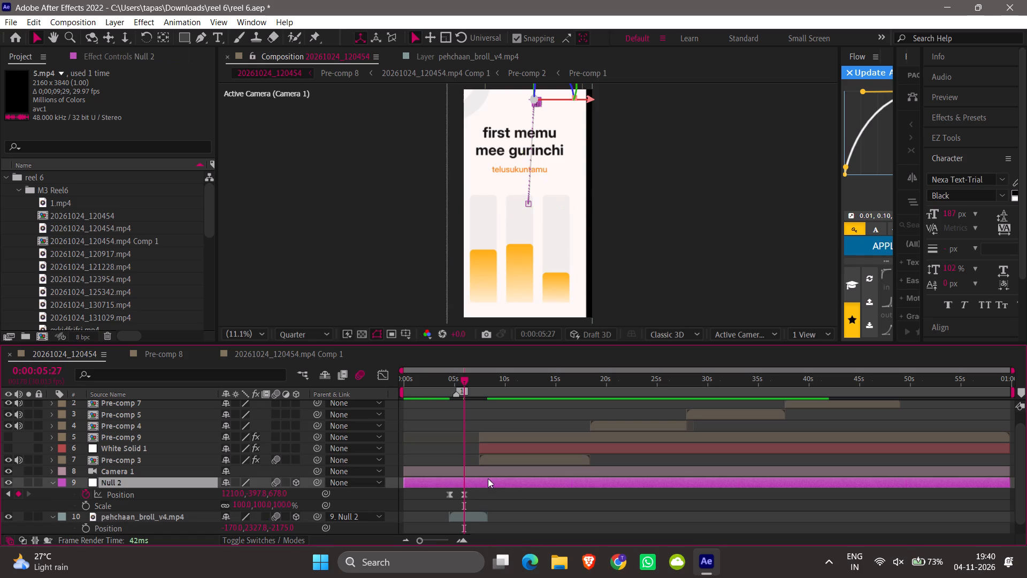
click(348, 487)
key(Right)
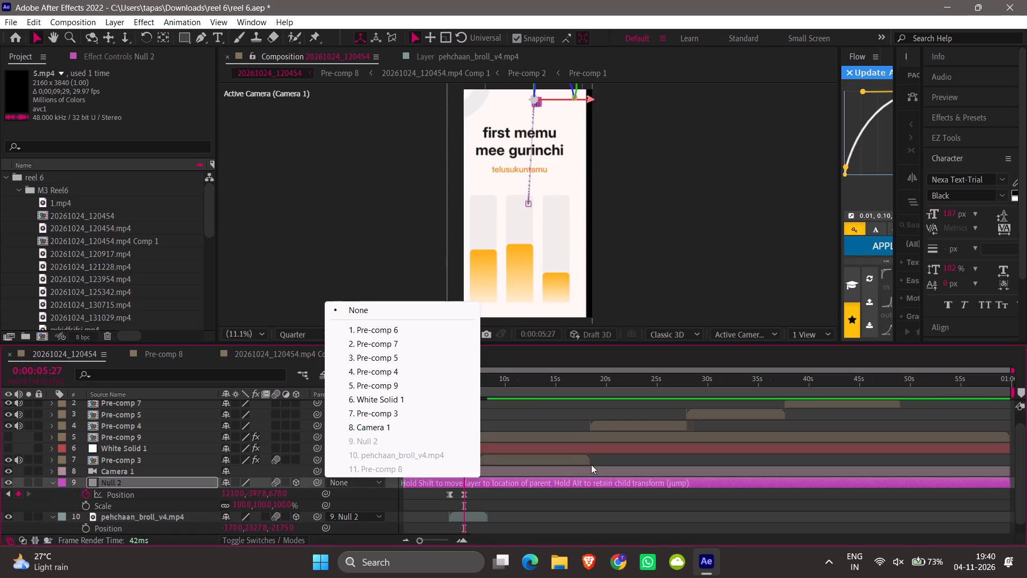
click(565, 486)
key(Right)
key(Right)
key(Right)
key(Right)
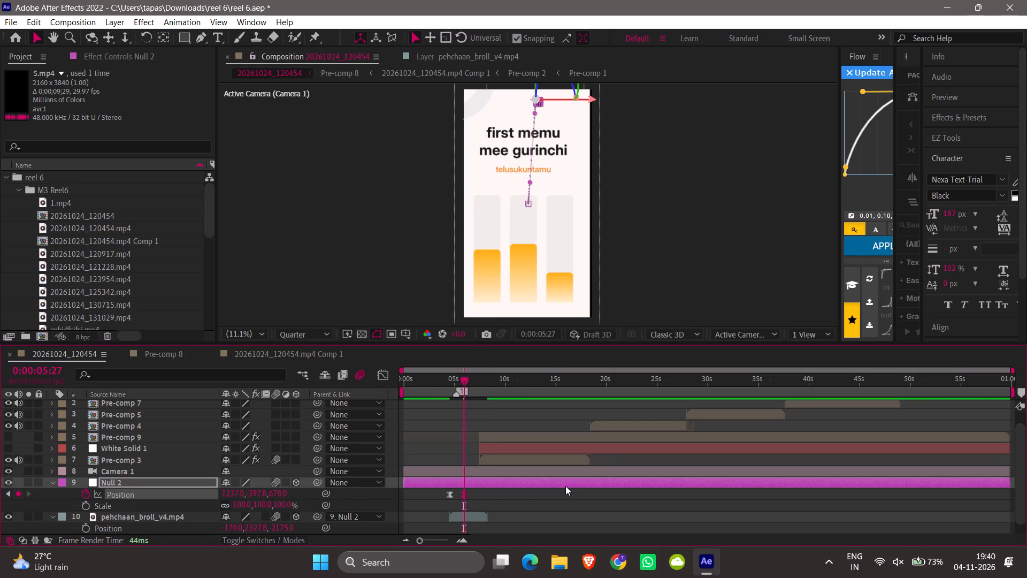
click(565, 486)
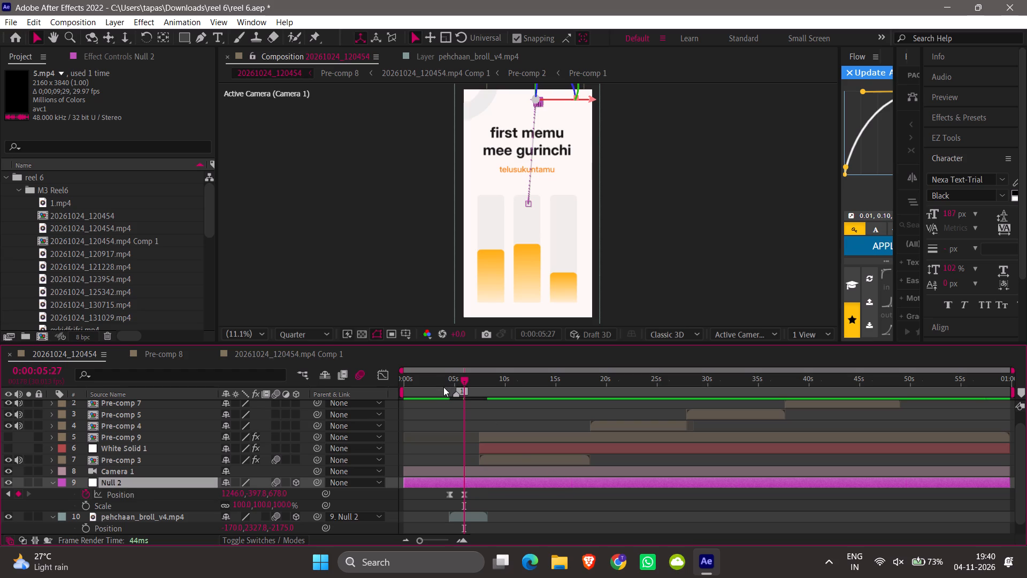
Preview the transition from 0:00:03:26, return to the start of the composition, and save the project.
click(443, 387)
key(space)
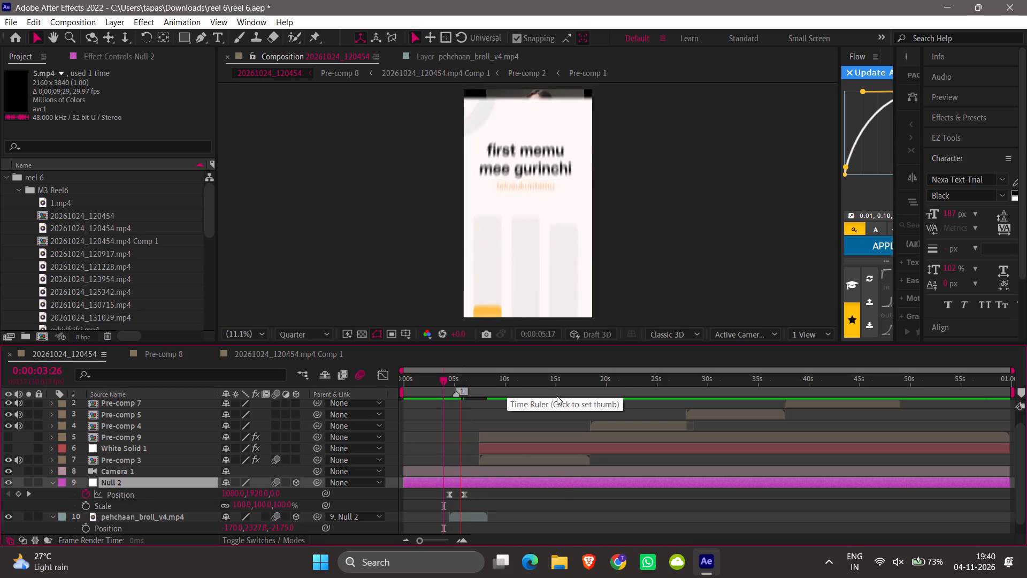
drag(444, 378, 295, 433)
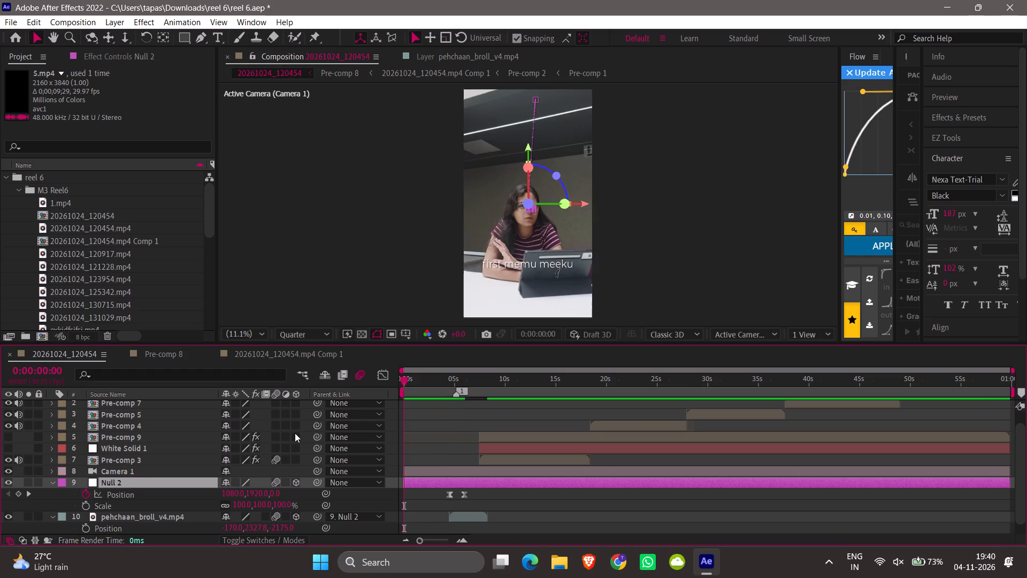
key(ctrl+s)
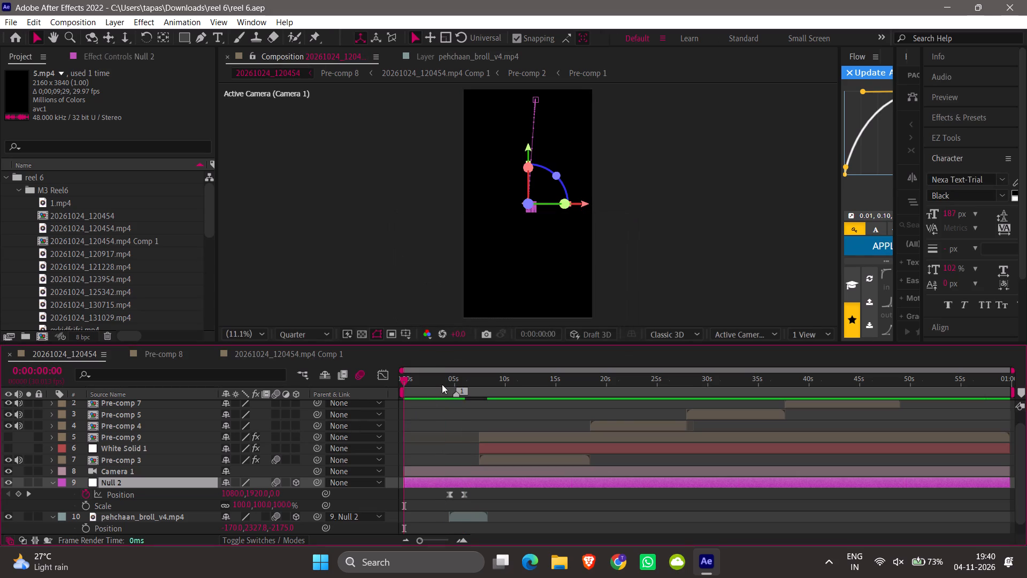
click(431, 379)
drag(431, 379, 359, 398)
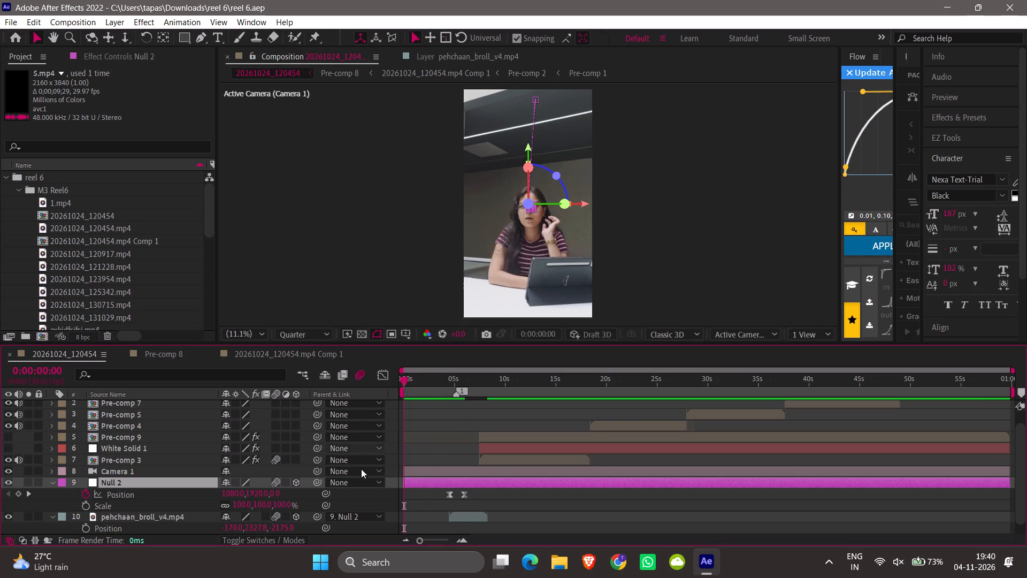
Delete the Camera 1 and Null 2 layers from the composition.
click(418, 470)
key(Delete)
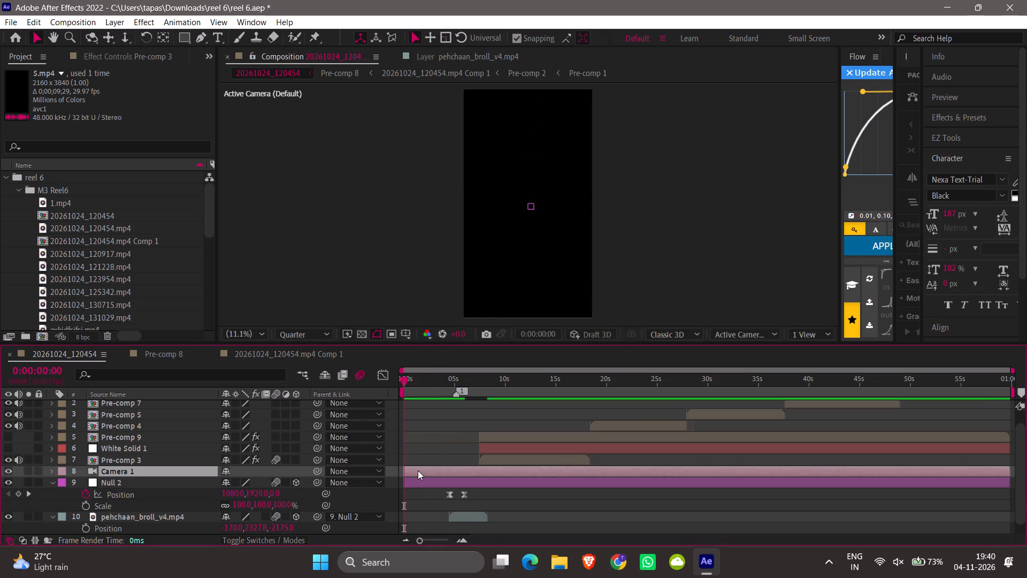
click(418, 470)
key(Delete)
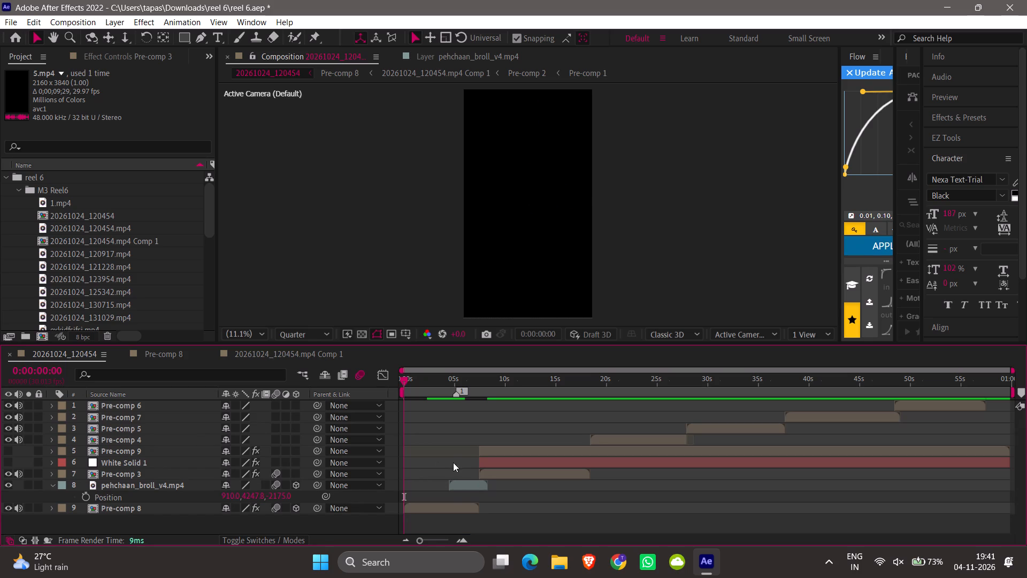
Turn off 3D for the pehchaan_broll_v4.mp4 and Pre-comp 8 layers.
click(453, 490)
drag(296, 483, 296, 503)
At 0:00:06:21, center the pehchaan_broll_v4.mp4 layer horizontally and vertically in the composition, and save the project.
click(472, 387)
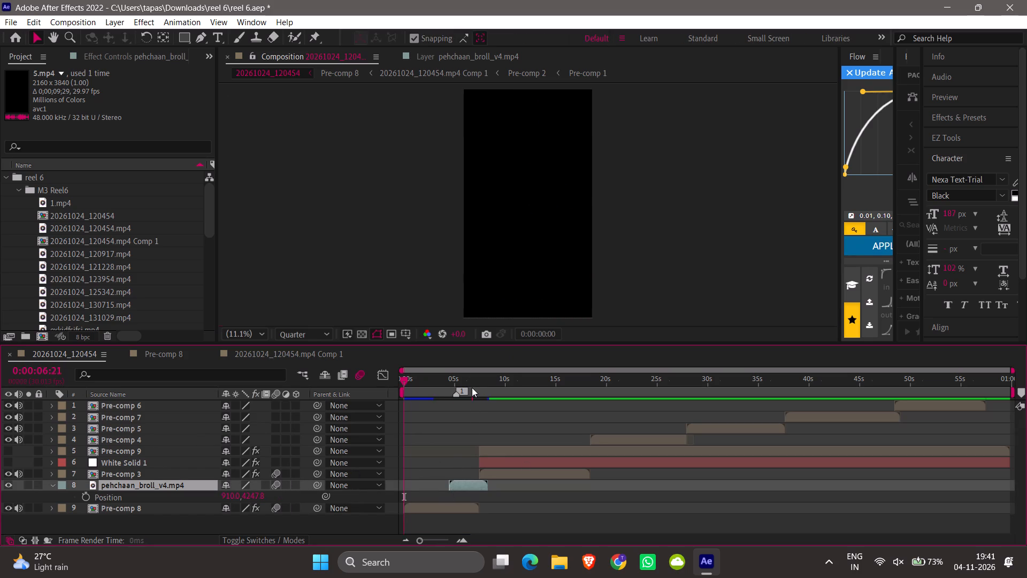
click(465, 485)
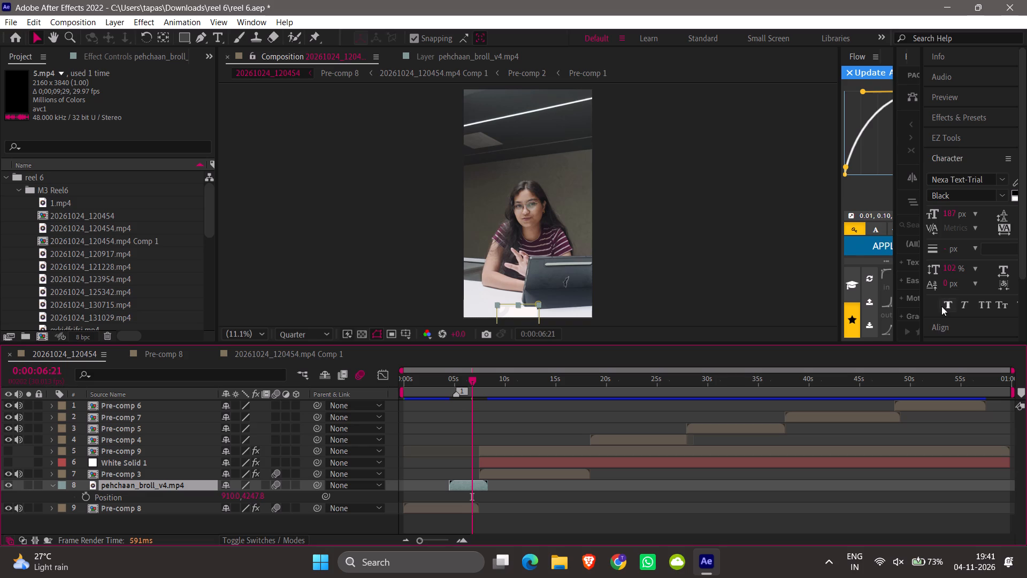
click(940, 331)
click(957, 215)
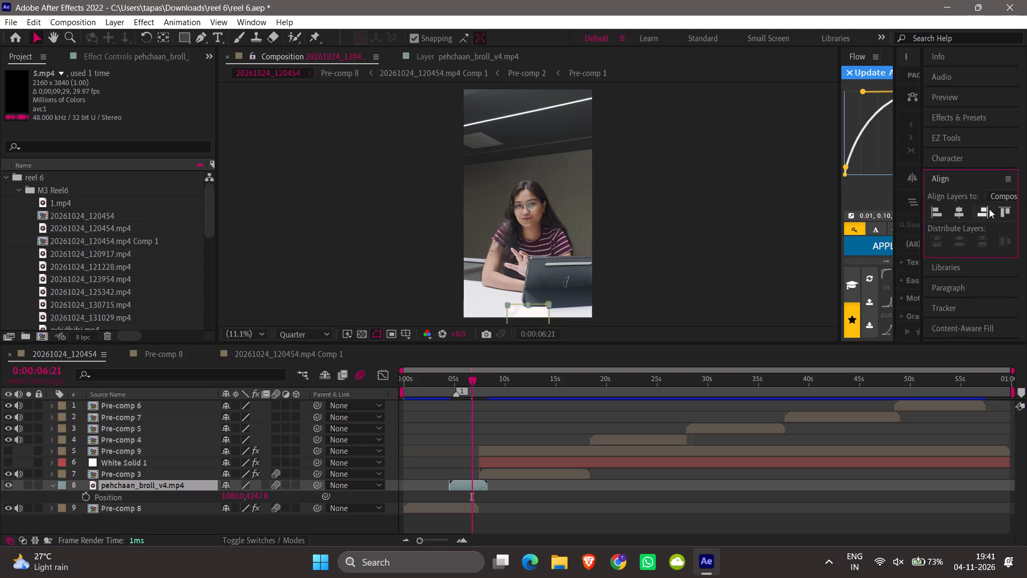
drag(921, 203, 852, 251)
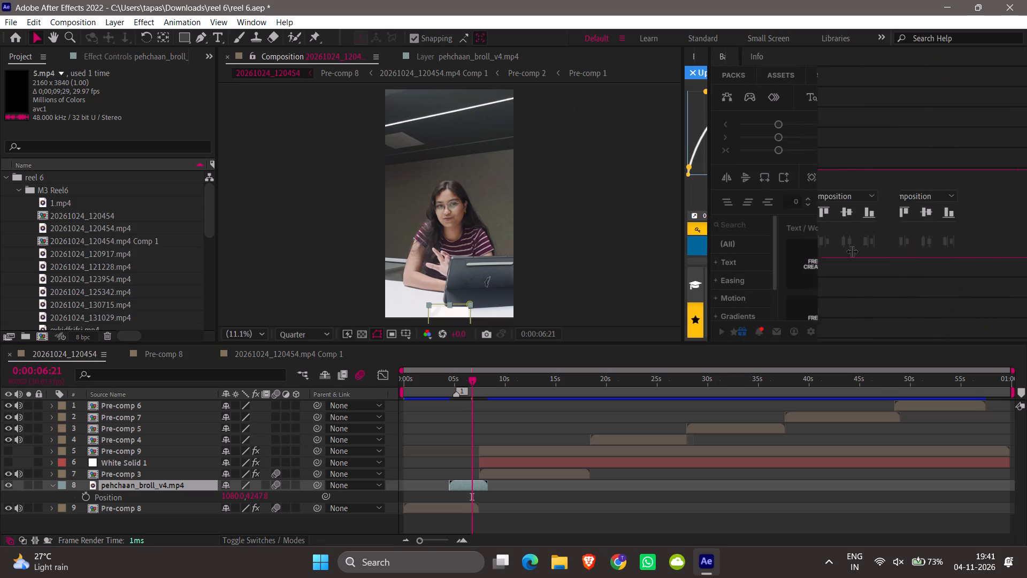
drag(852, 251, 863, 248)
click(963, 212)
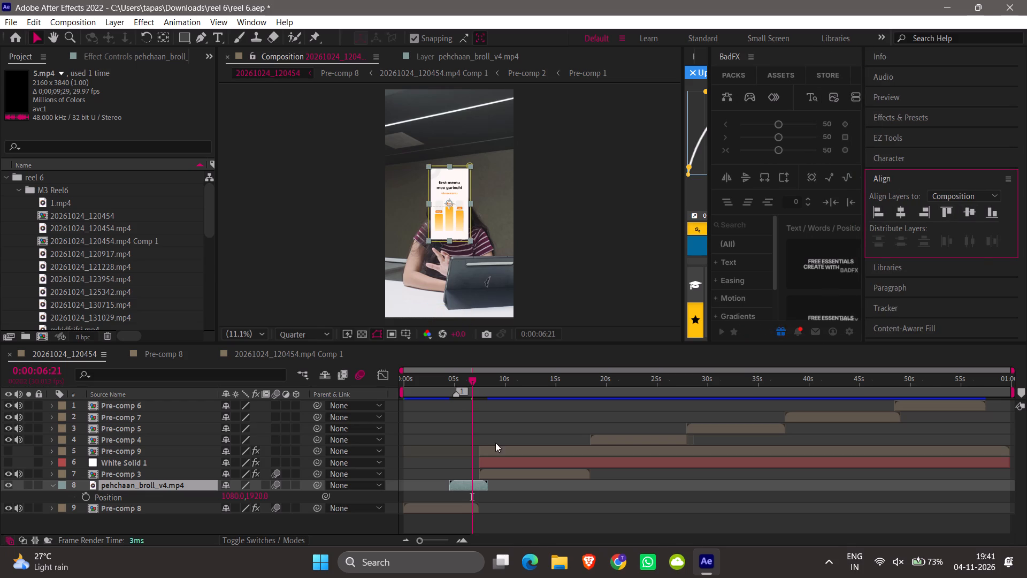
key(ctrl+s)
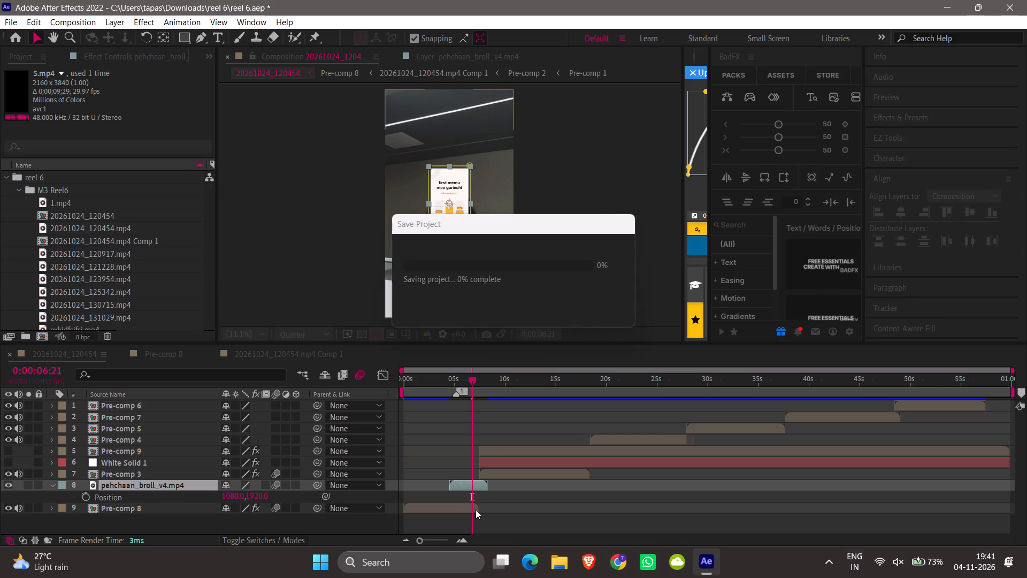
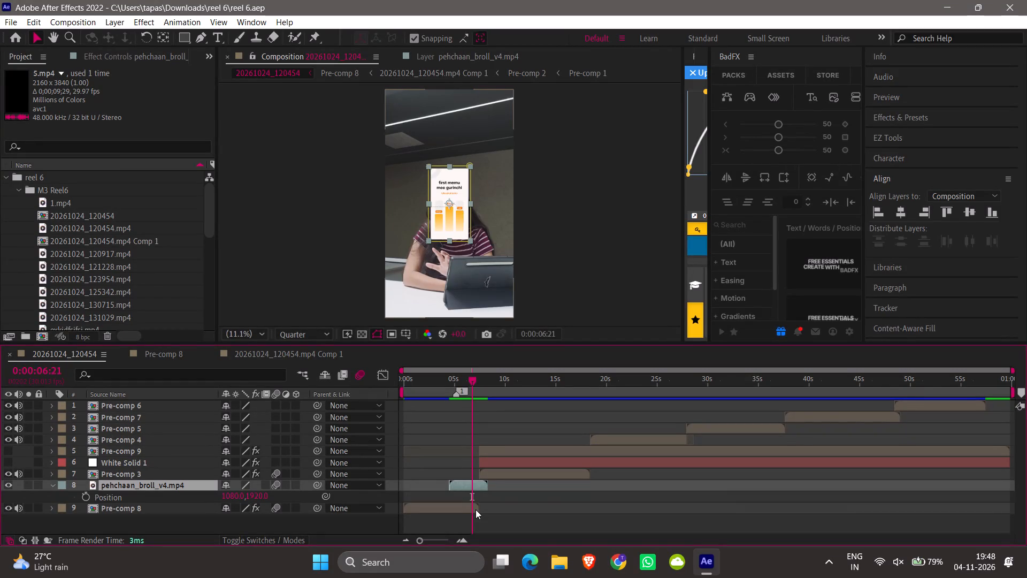
Save the reel 6 project and close After Effects.
key(ctrl+s)
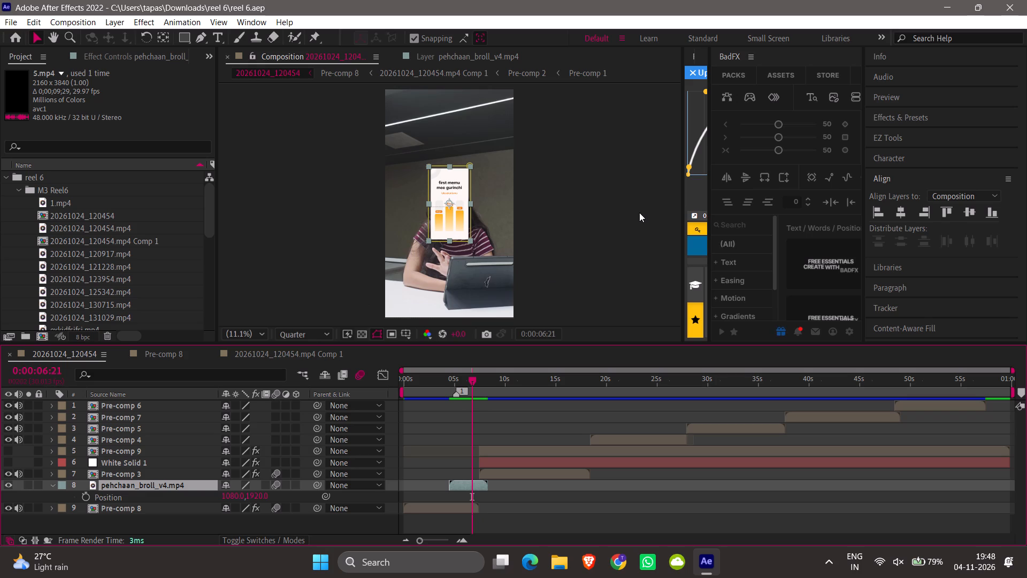
key(ctrl+s)
click(1026, 0)
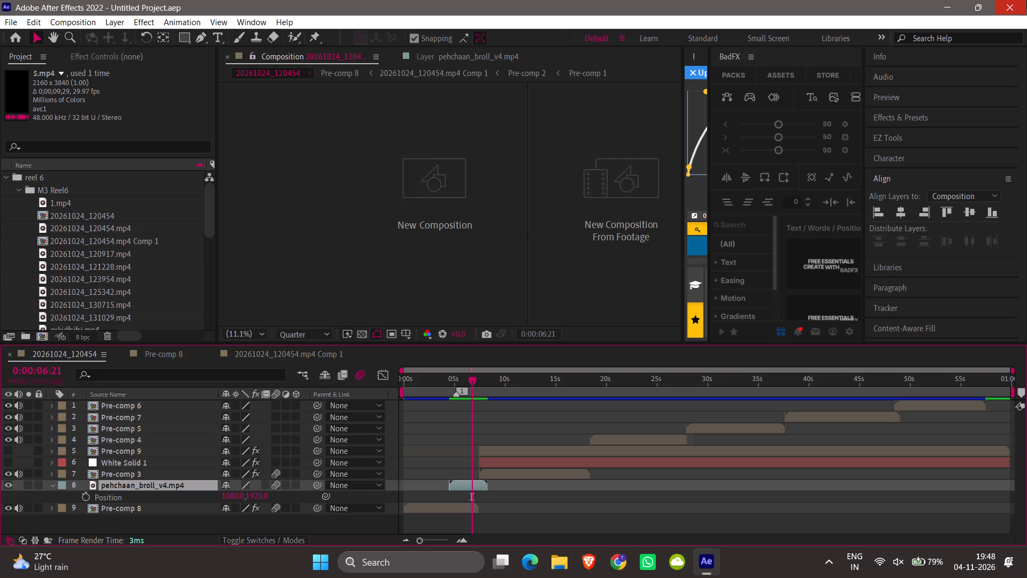
double_click(1017, 2)
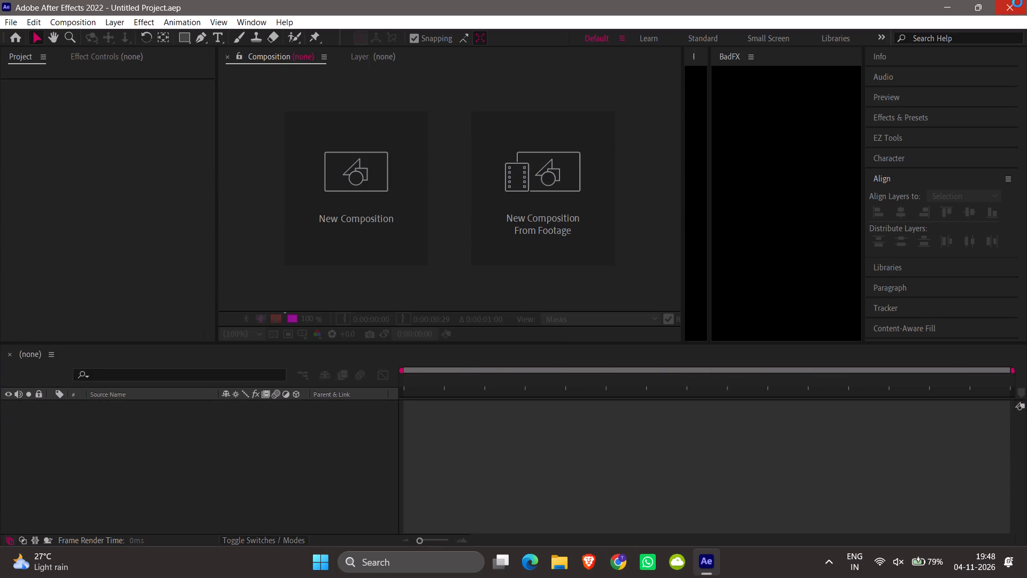
click(1017, 2)
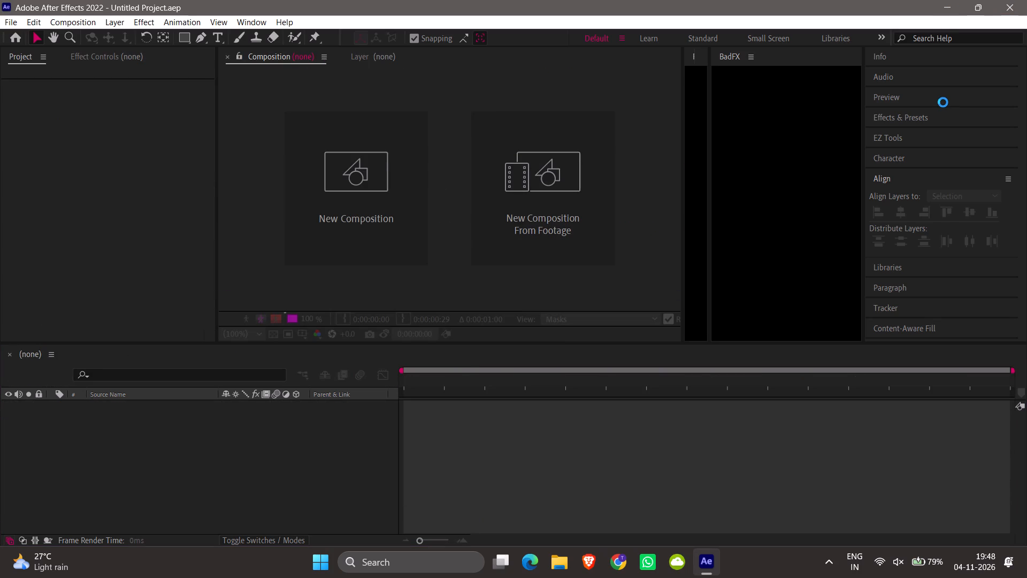